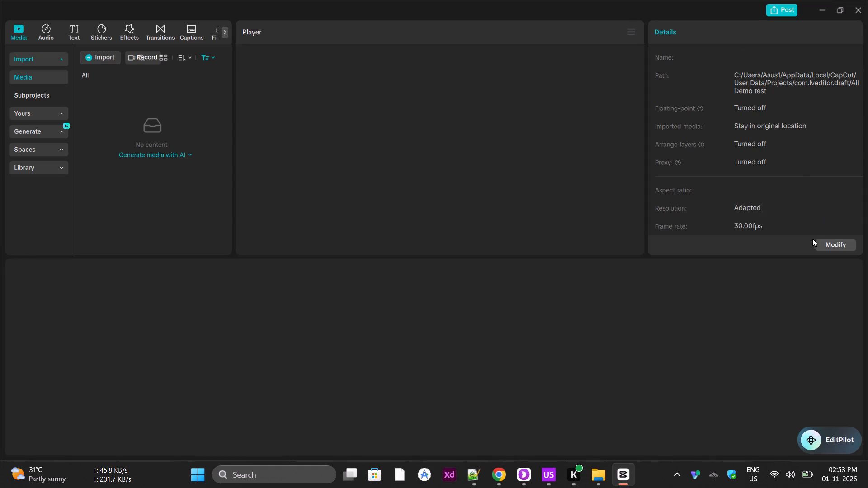
Delete all existing Cody Rhodes clips from the All Demo test timeline to empty it.
{"action": "left_click", "coordinate": [449, 400]}
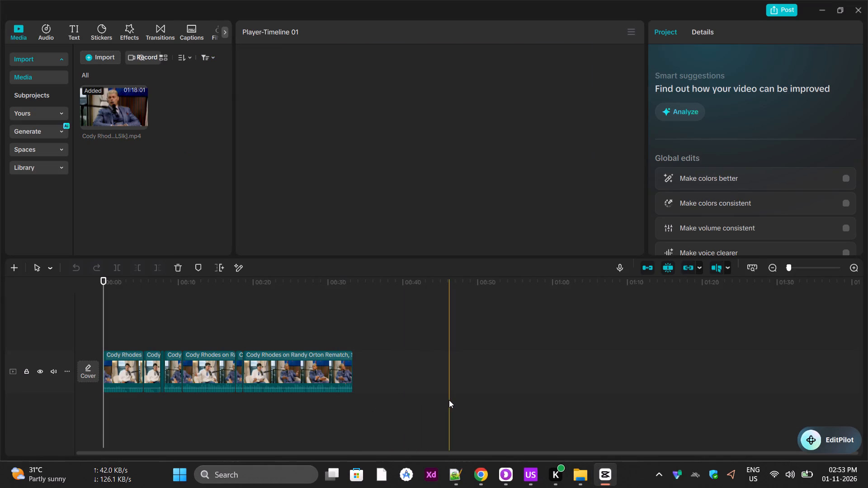
{"action": "key", "text": "ctrl+a"}
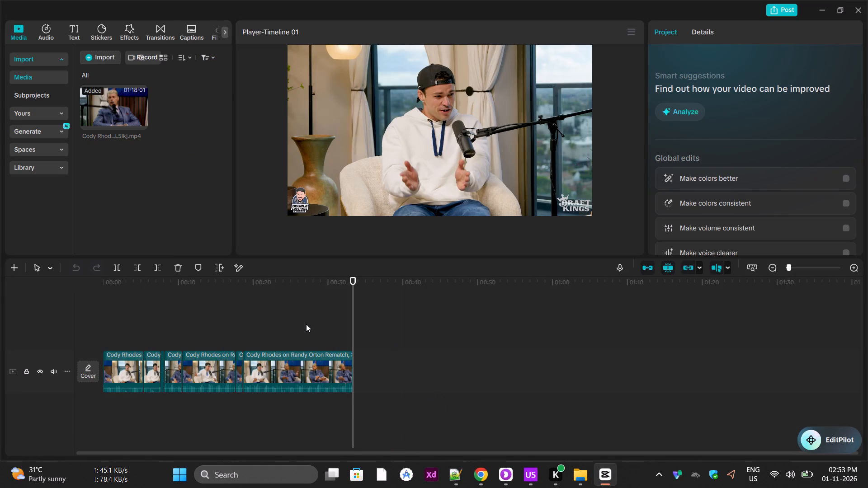
{"action": "left_click", "coordinate": [306, 324]}
{"action": "key", "text": "ctrl+a"}
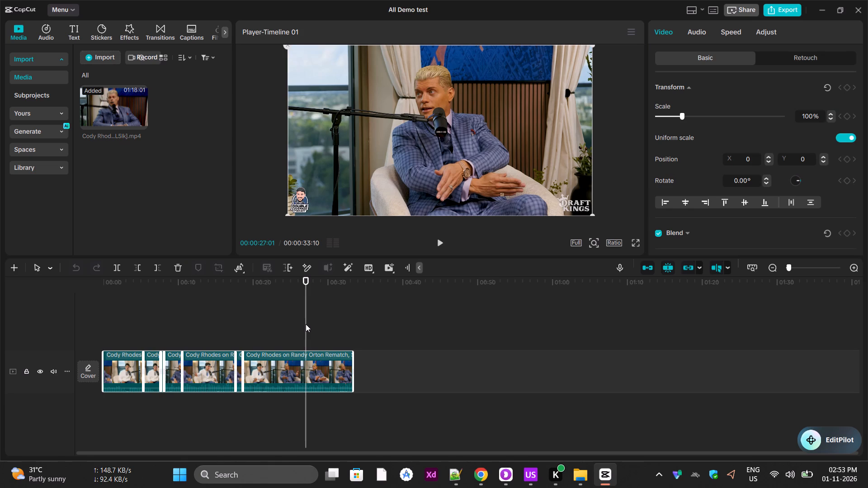
{"action": "key", "text": "Delete"}
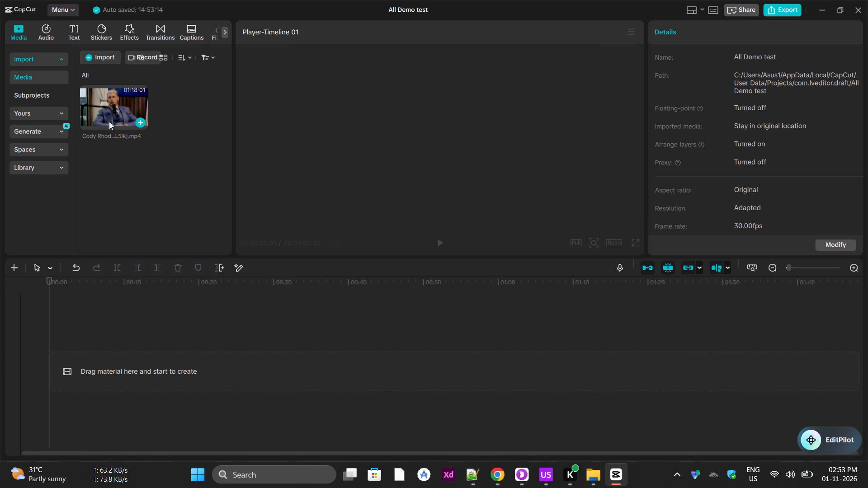
Add the full Cody Rhodes podcast video to the timeline, on a track above the main one, starting at about 28 minutes.
{"action": "left_click_drag", "start_coordinate": [109, 106], "coordinate": [212, 323]}
{"action": "left_click_drag", "start_coordinate": [145, 361], "coordinate": [294, 327]}
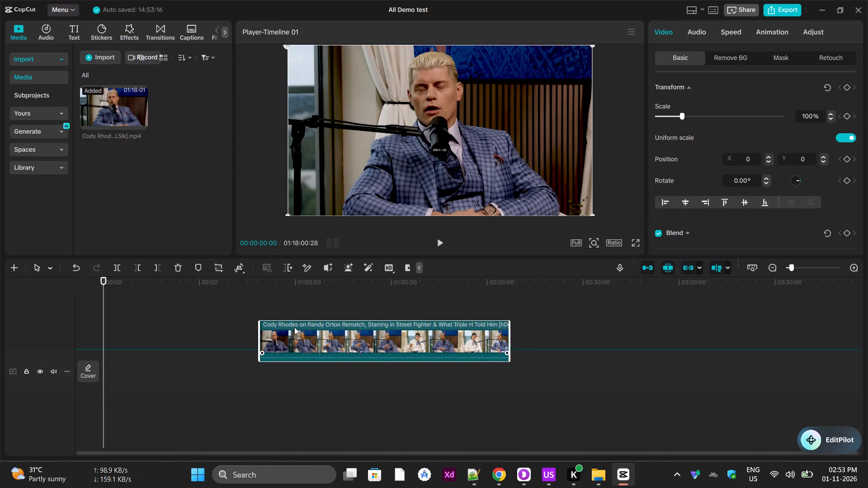
{"action": "left_click_drag", "start_coordinate": [294, 327], "coordinate": [224, 313]}
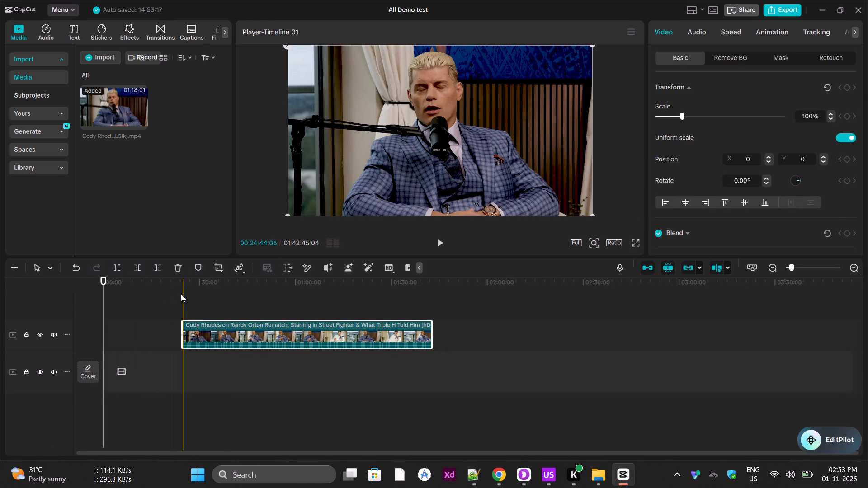
{"action": "left_click_drag", "start_coordinate": [232, 332], "coordinate": [245, 333]}
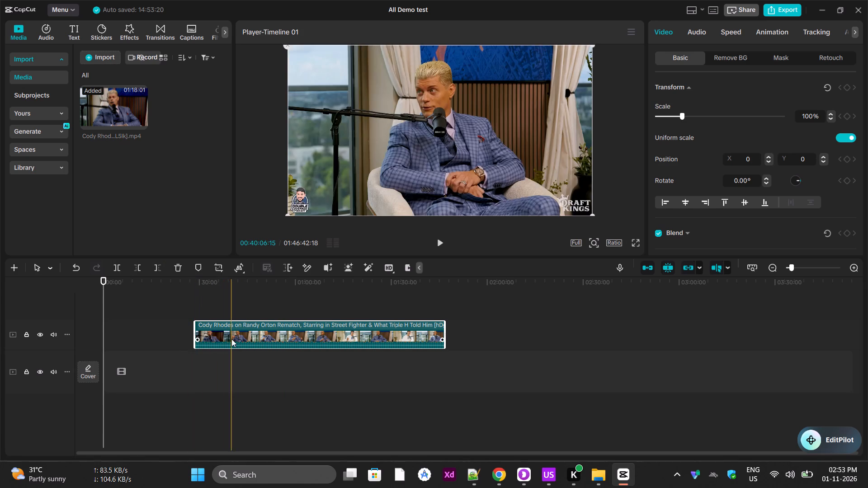
{"action": "left_click_drag", "start_coordinate": [232, 339], "coordinate": [264, 339]}
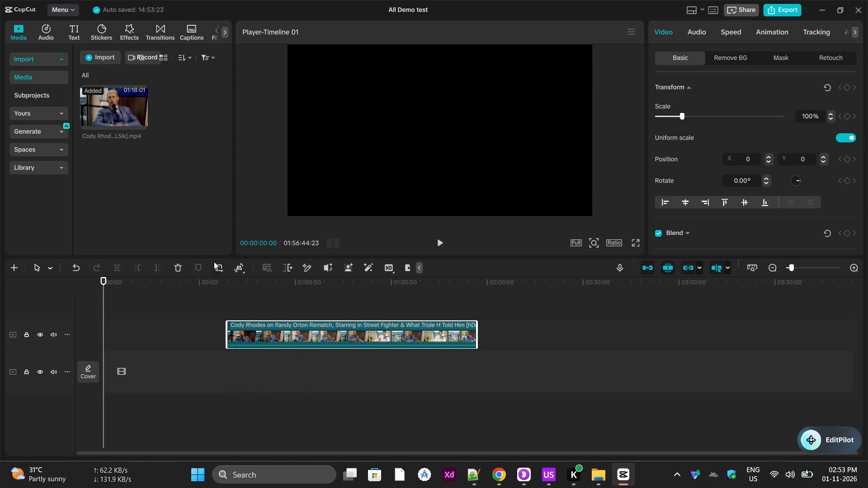
{"action": "left_click_drag", "start_coordinate": [280, 321], "coordinate": [236, 321]}
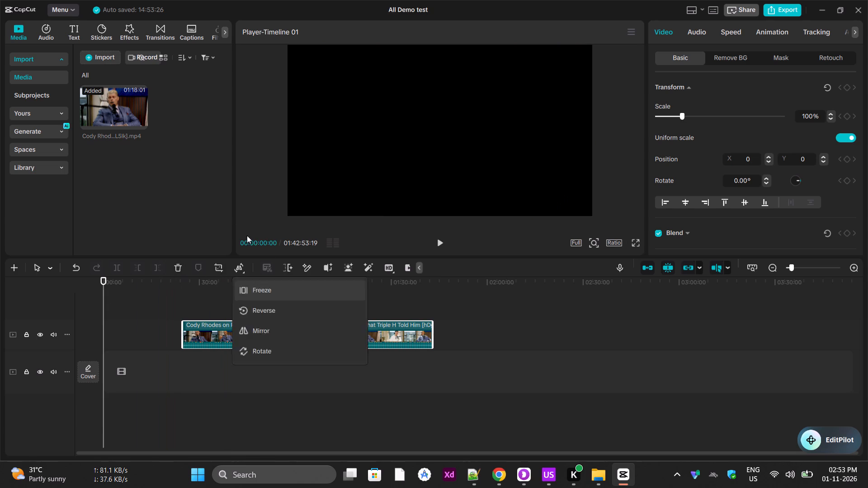
{"action": "left_click_drag", "start_coordinate": [227, 333], "coordinate": [239, 334]}
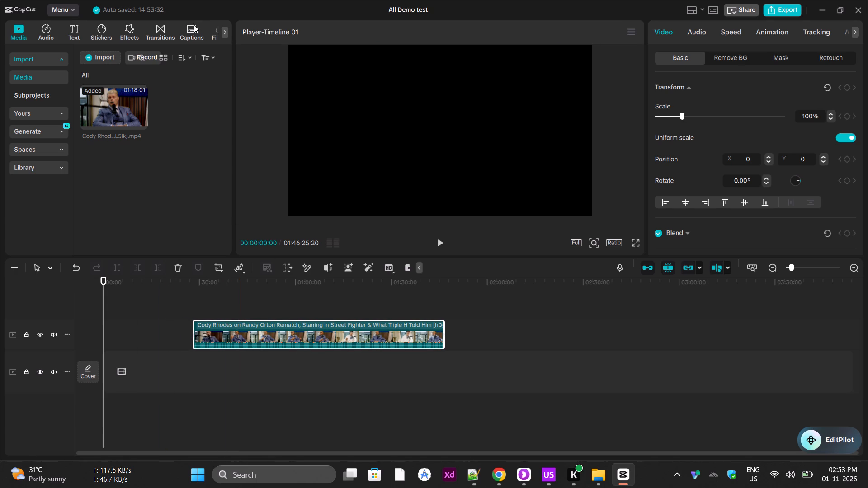
Generate auto captions for the podcast video with the spoken language on auto detect.
{"action": "left_click", "coordinate": [194, 25]}
{"action": "left_click", "coordinate": [206, 245]}
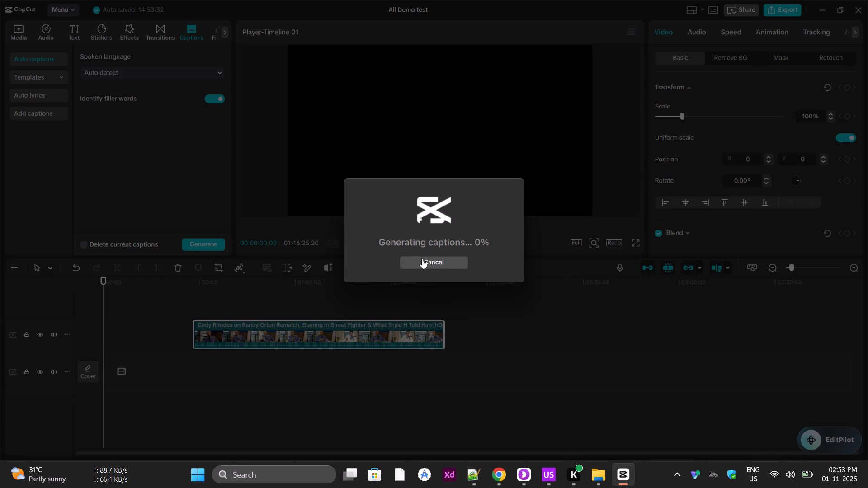
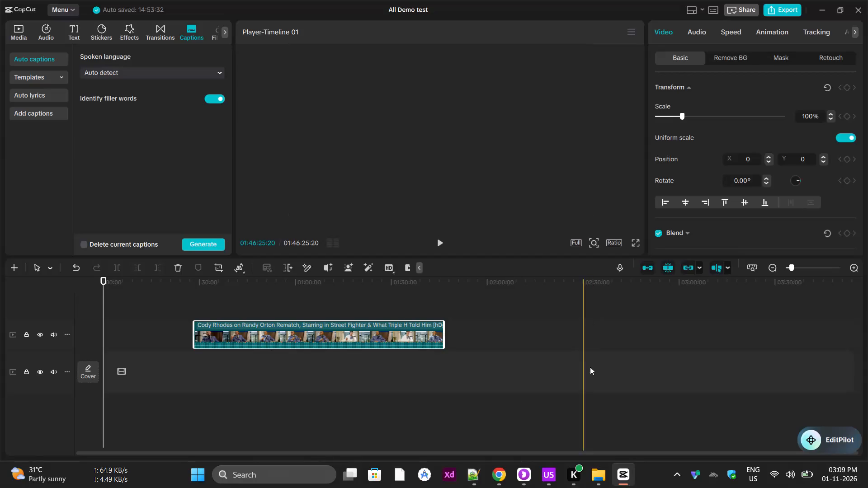
Force-end the running CapCut task and relaunch CapCut from the desktop to get back to its project list.
{"action": "right_click", "coordinate": [628, 469]}
{"action": "left_click", "coordinate": [601, 428]}
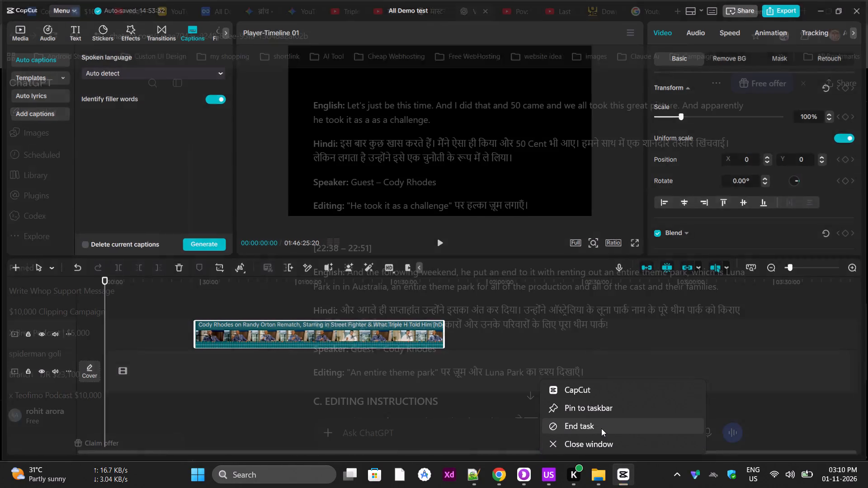
{"action": "left_click", "coordinate": [867, 487]}
{"action": "double_click", "coordinate": [34, 396]}
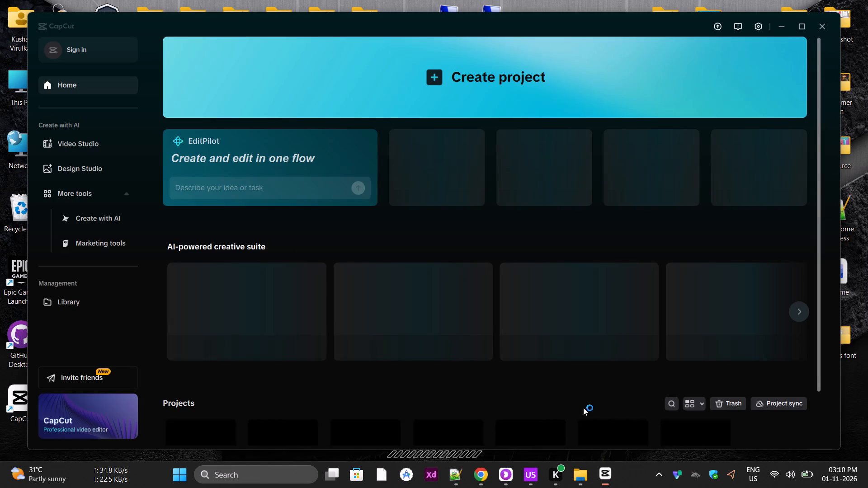
{"action": "scroll", "coordinate": [371, 261], "scroll_direction": "down", "scroll_amount": 7}
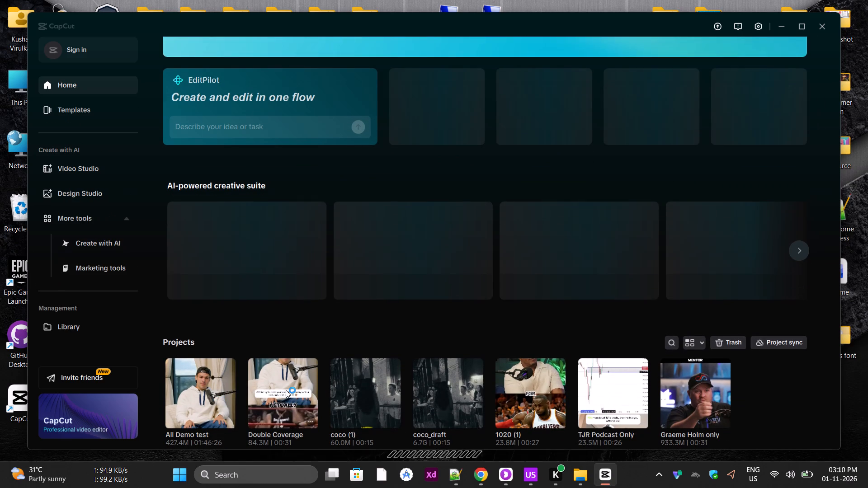
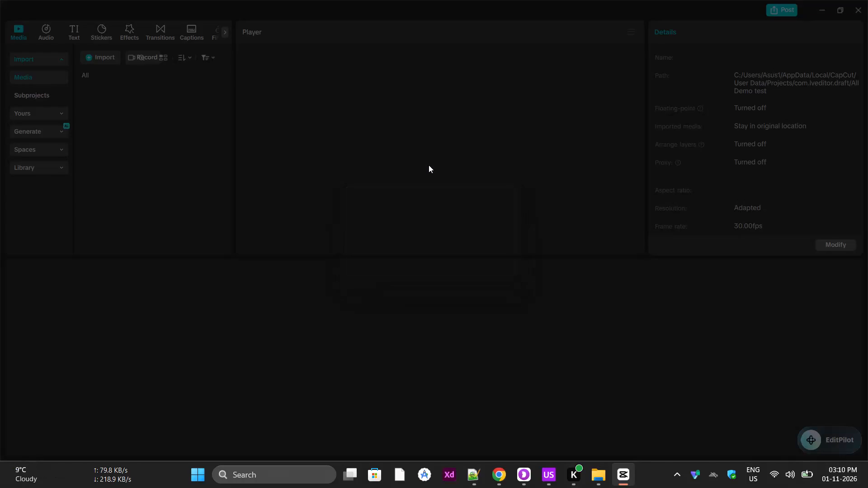
Generate auto captions for the Cody Rhodes clip on the All Demo test project's timeline, with the spoken language on Auto detect.
{"action": "left_click", "coordinate": [193, 150]}
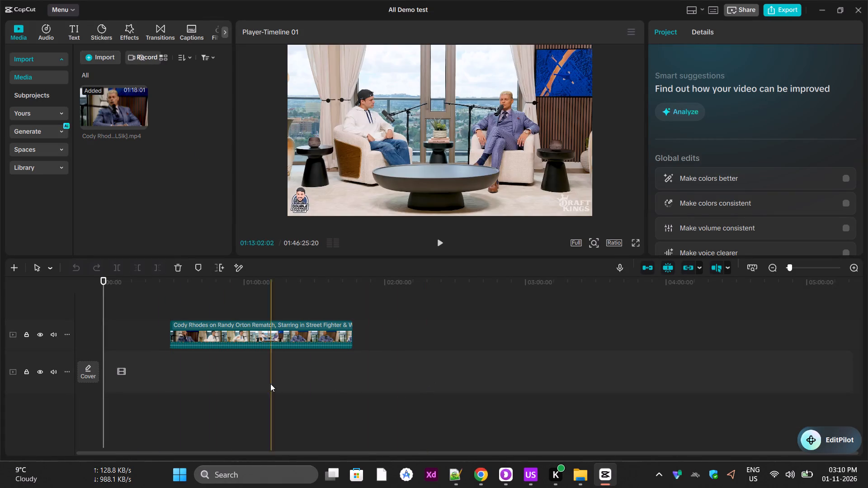
{"action": "left_click", "coordinate": [239, 335]}
{"action": "left_click", "coordinate": [189, 25]}
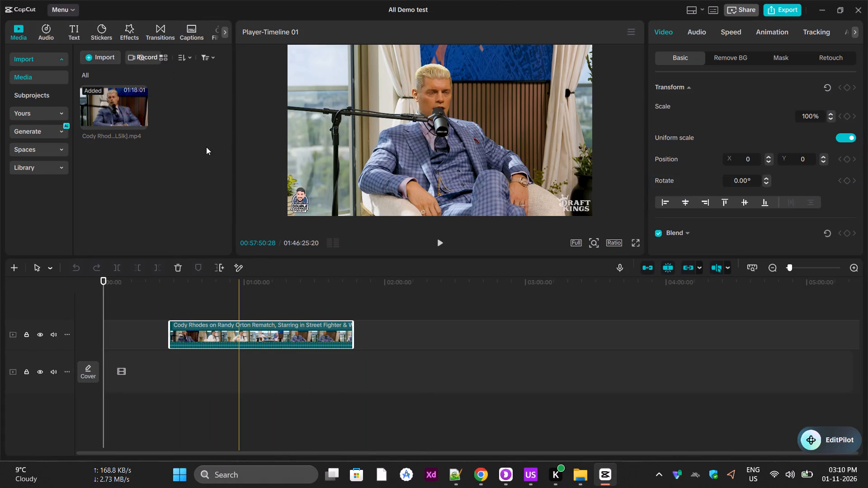
{"action": "left_click", "coordinate": [210, 245]}
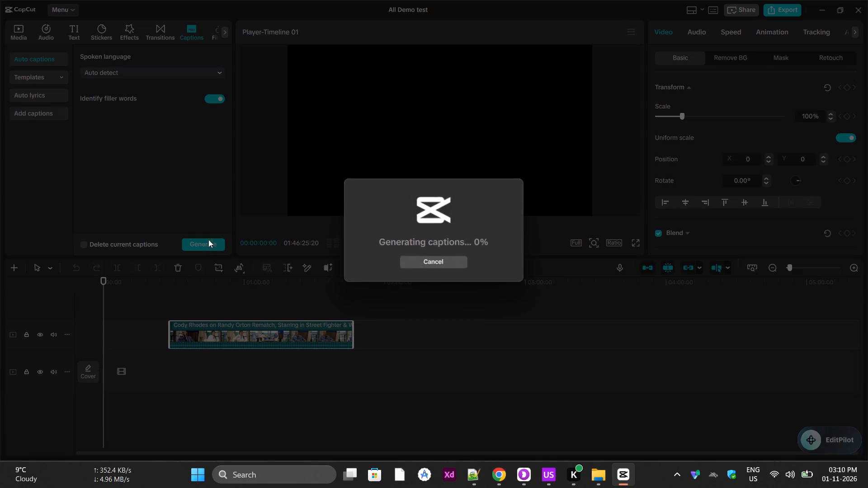
{"action": "left_click", "coordinate": [438, 231]}
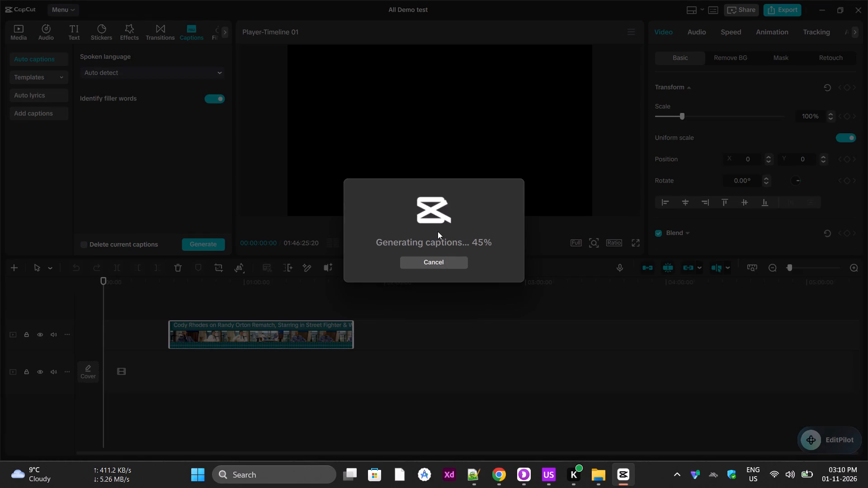
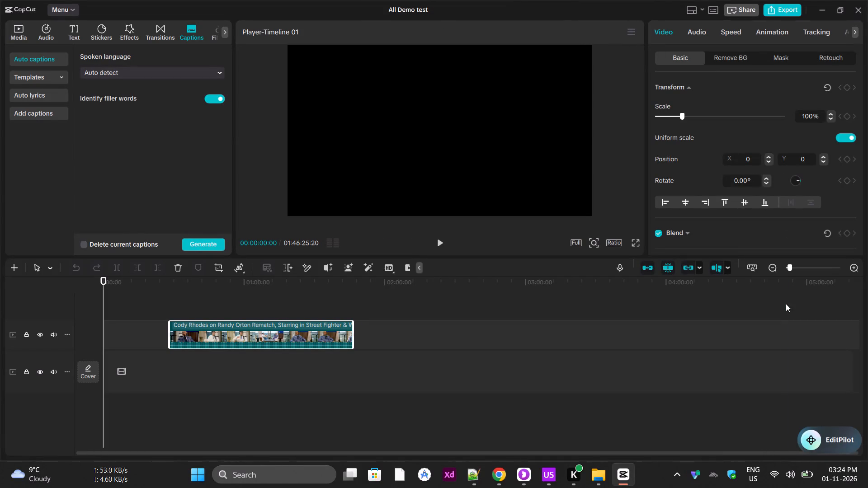
Switch to Proton VPN and change the connection from the fastest free server to a different free server.
{"action": "left_click", "coordinate": [693, 472]}
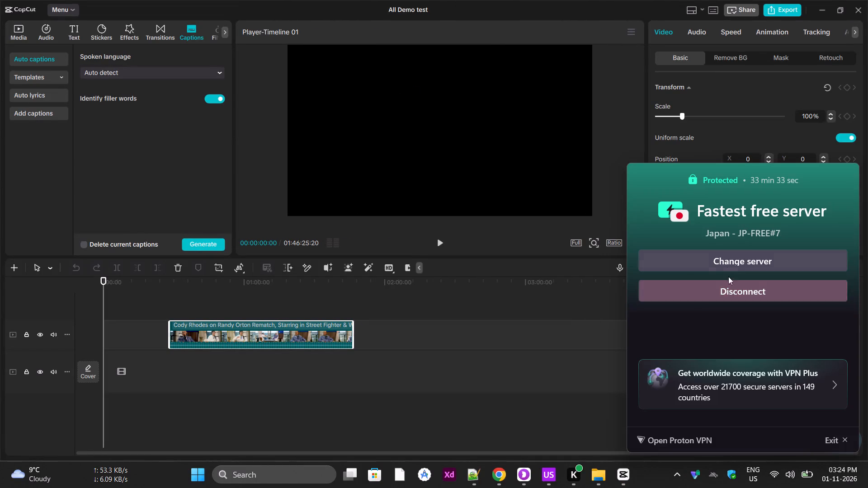
{"action": "left_click", "coordinate": [727, 255]}
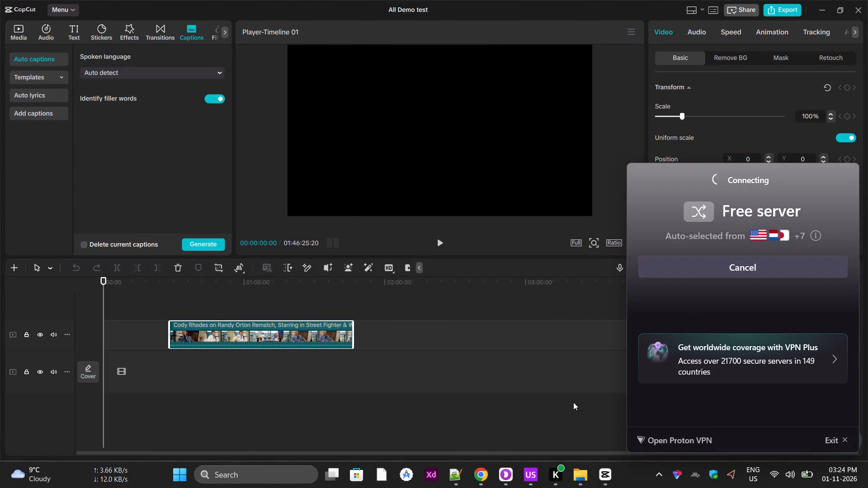
Close CapCut completely.
{"action": "right_click", "coordinate": [606, 470]}
{"action": "left_click", "coordinate": [580, 430]}
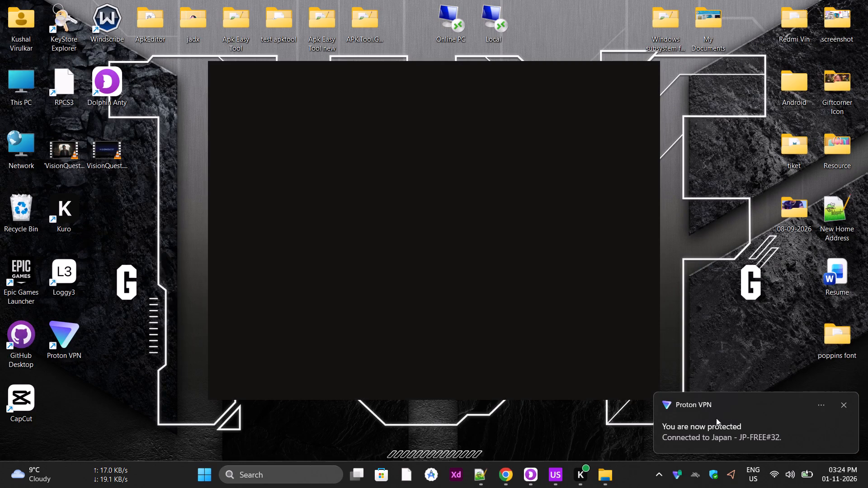
Try to swipe away the Proton VPN connection notification and reopen the VPN's connection window.
{"action": "left_click_drag", "start_coordinate": [712, 418], "coordinate": [770, 422]}
{"action": "left_click", "coordinate": [678, 478]}
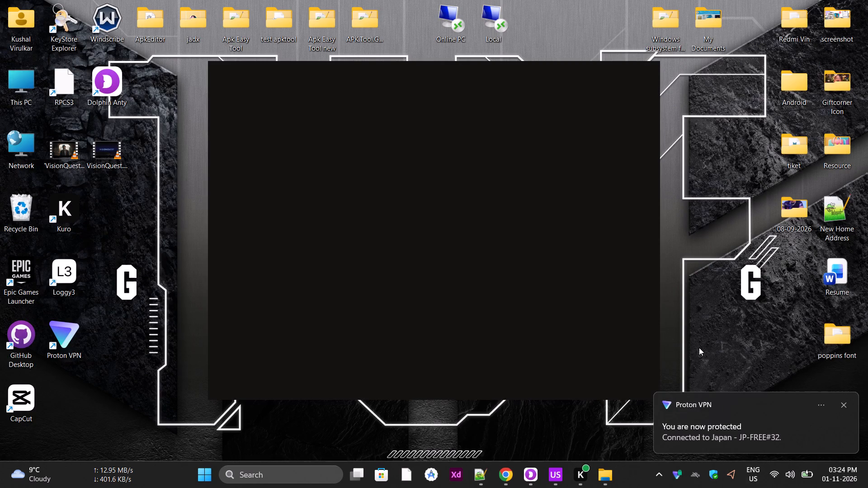
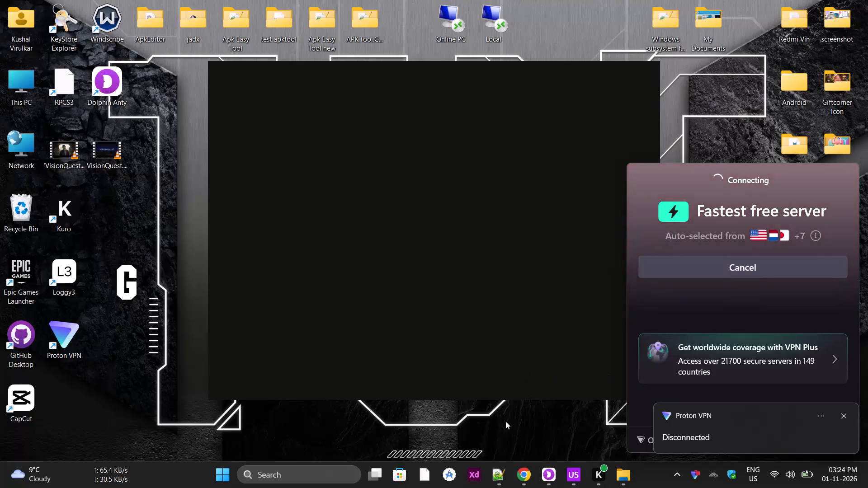
Switch to Chrome and look over the clips on the Whop Content Rewards submissions page.
{"action": "left_click", "coordinate": [523, 482]}
{"action": "left_click", "coordinate": [23, 0]}
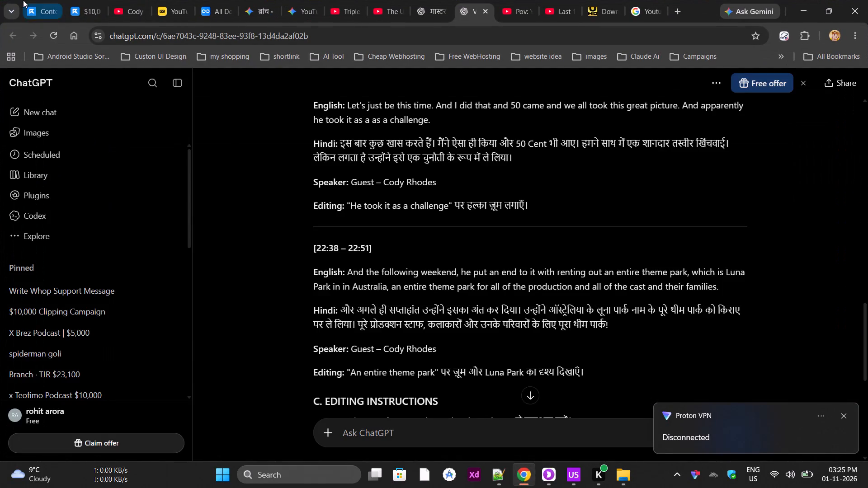
{"action": "scroll", "coordinate": [502, 281], "scroll_direction": "down", "scroll_amount": 1}
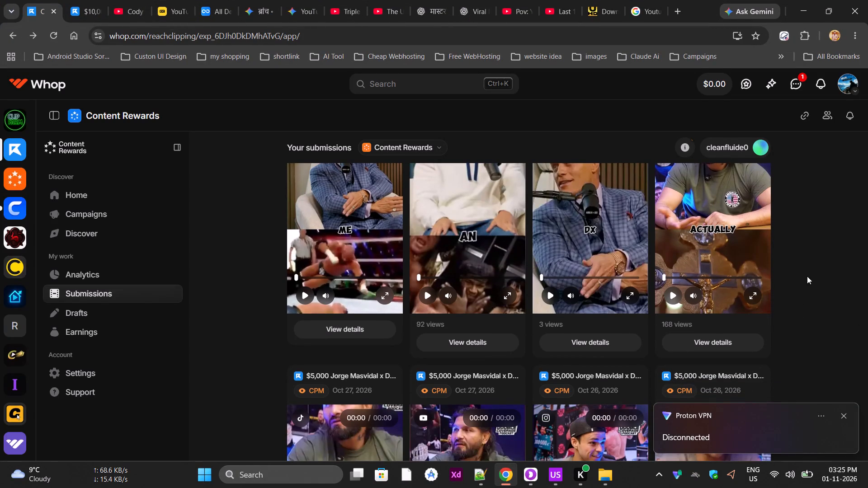
{"action": "left_click", "coordinate": [807, 275]}
{"action": "scroll", "coordinate": [807, 275], "scroll_direction": "up", "scroll_amount": 1}
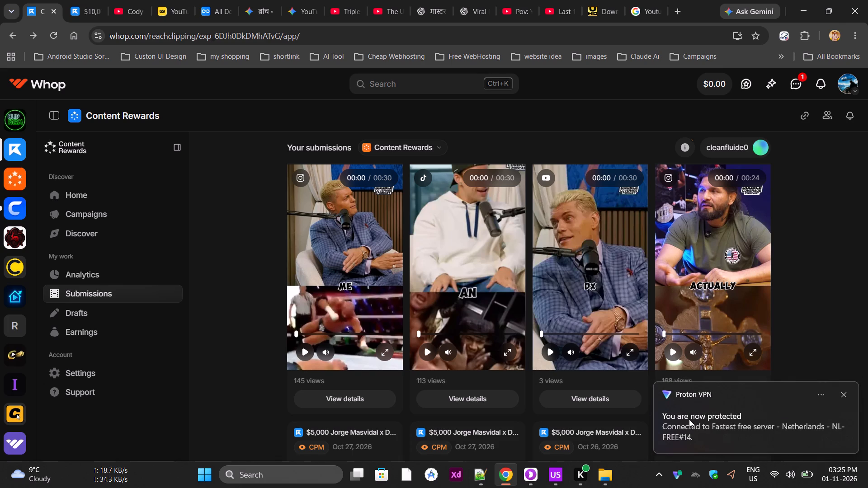
Dismiss the Proton VPN notification and open the VPN's connection window to check the connection status.
{"action": "left_click_drag", "start_coordinate": [689, 419], "coordinate": [864, 379]}
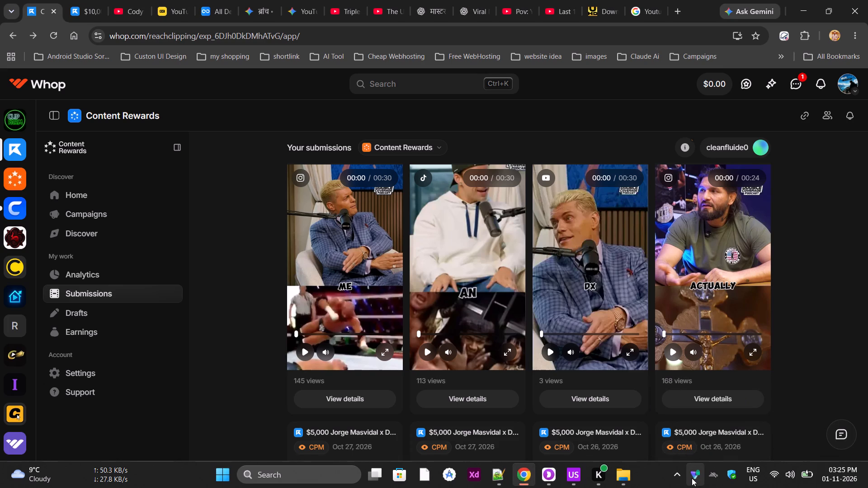
{"action": "left_click", "coordinate": [691, 478]}
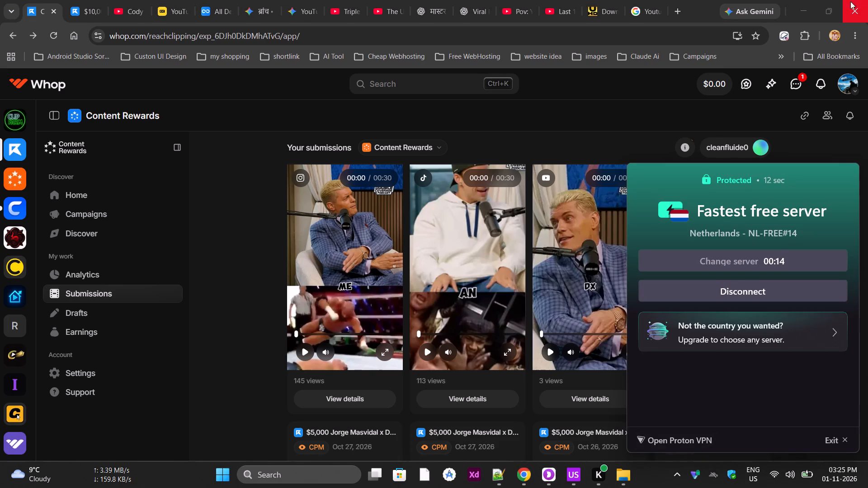
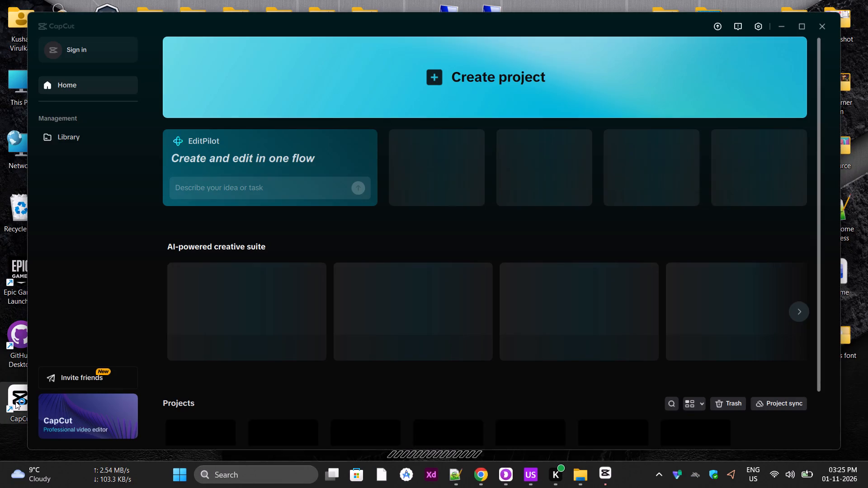
Look through the Projects list on the CapCut home screen for the saved project.
{"action": "scroll", "coordinate": [486, 313], "scroll_direction": "down", "scroll_amount": 6}
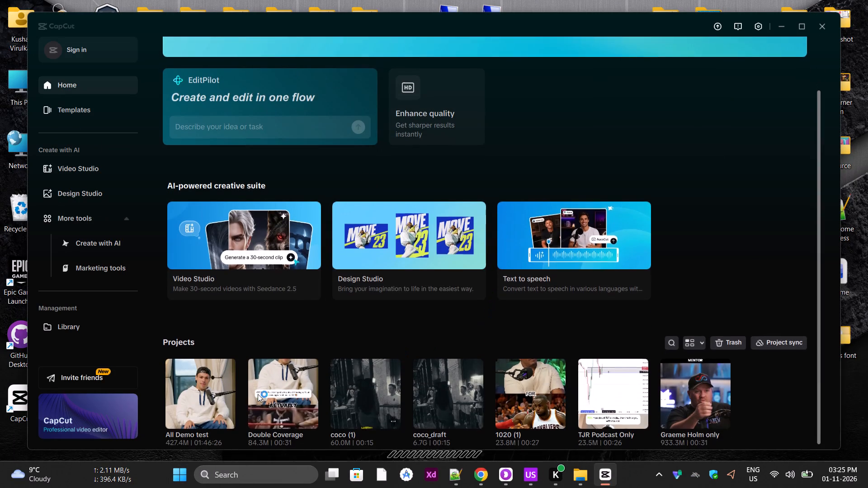
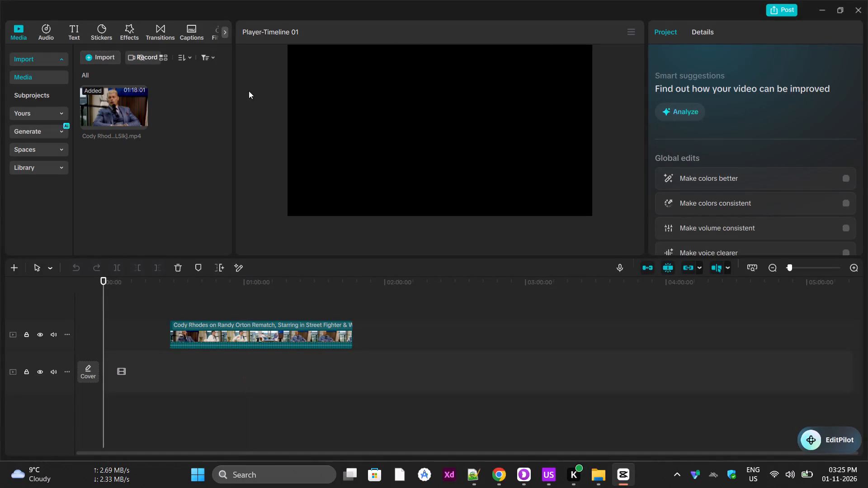
Generate auto captions for the Cody Rhodes interview clip on the timeline, using the auto-detected spoken language.
{"action": "left_click", "coordinate": [185, 30]}
{"action": "left_click", "coordinate": [219, 247]}
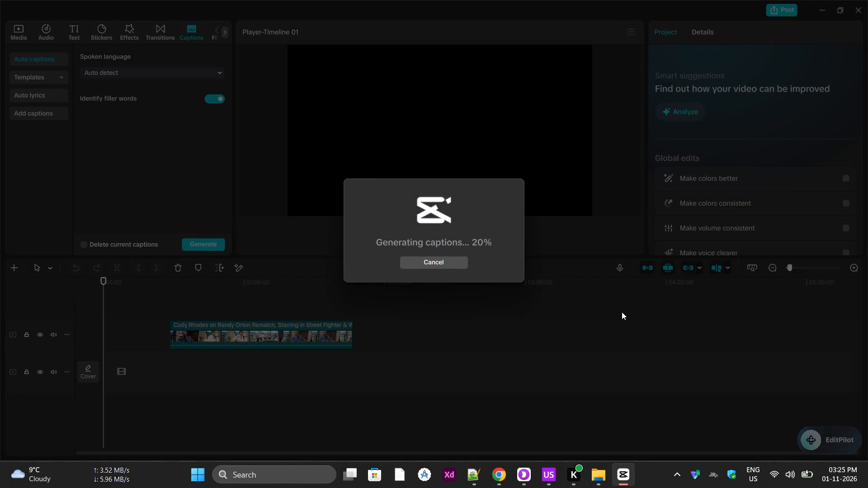
{"action": "left_click", "coordinate": [484, 235]}
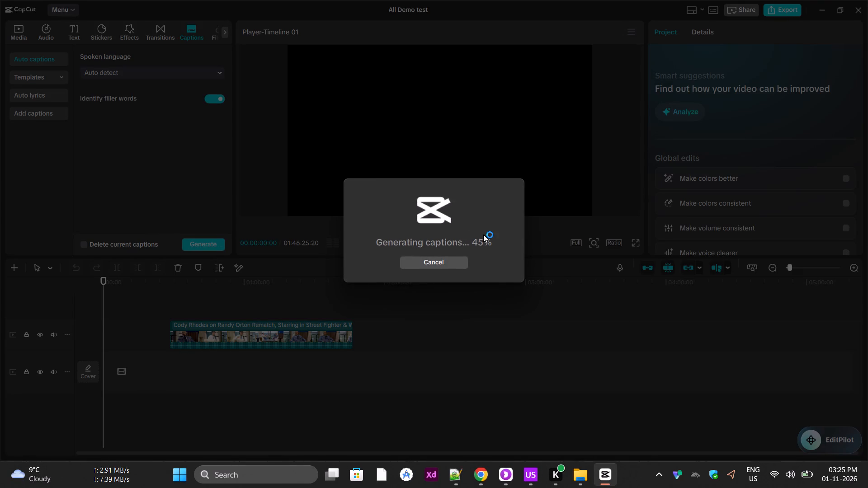
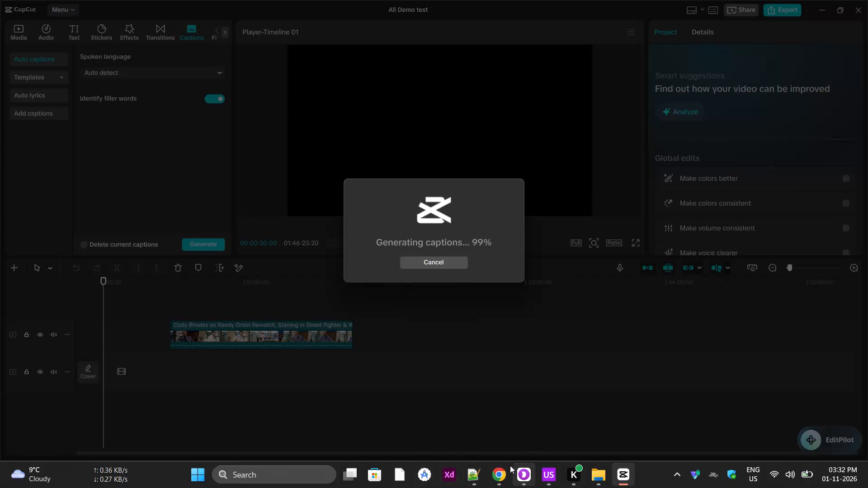
Switch to Chrome, reload the Whop Content Rewards page and accept all cookies.
{"action": "left_click", "coordinate": [495, 479]}
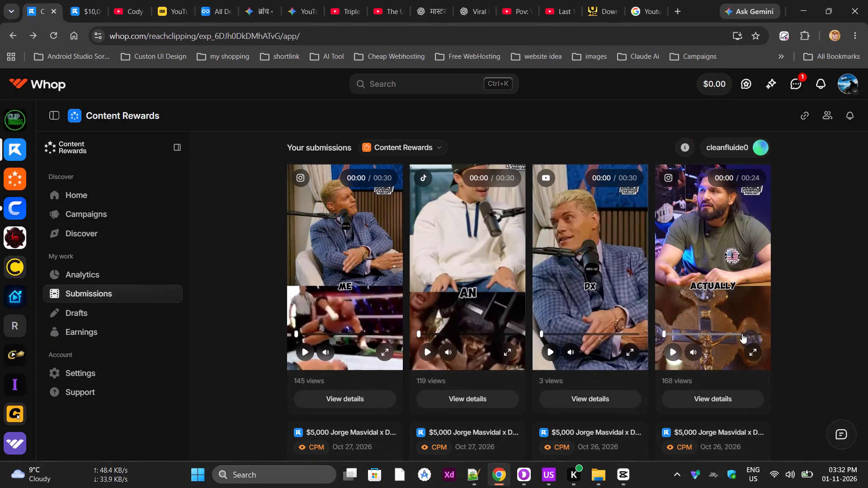
{"action": "left_click", "coordinate": [805, 266]}
{"action": "scroll", "coordinate": [799, 284], "scroll_direction": "down", "scroll_amount": 2}
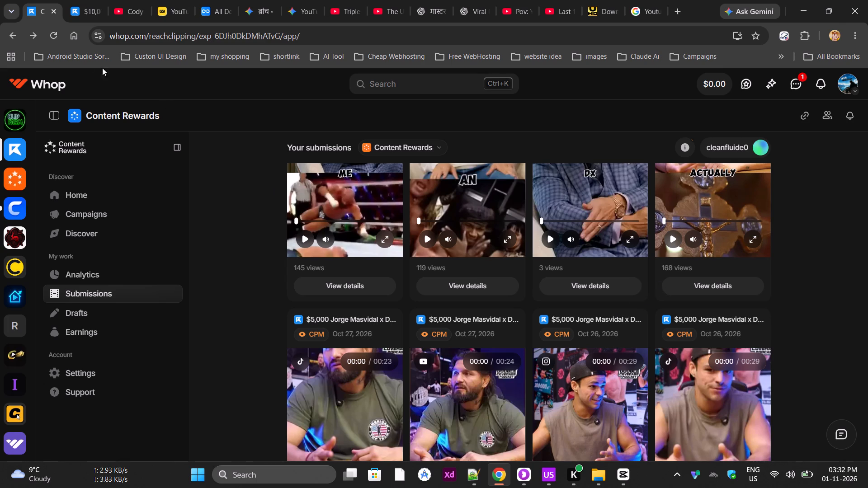
{"action": "left_click", "coordinate": [51, 34]}
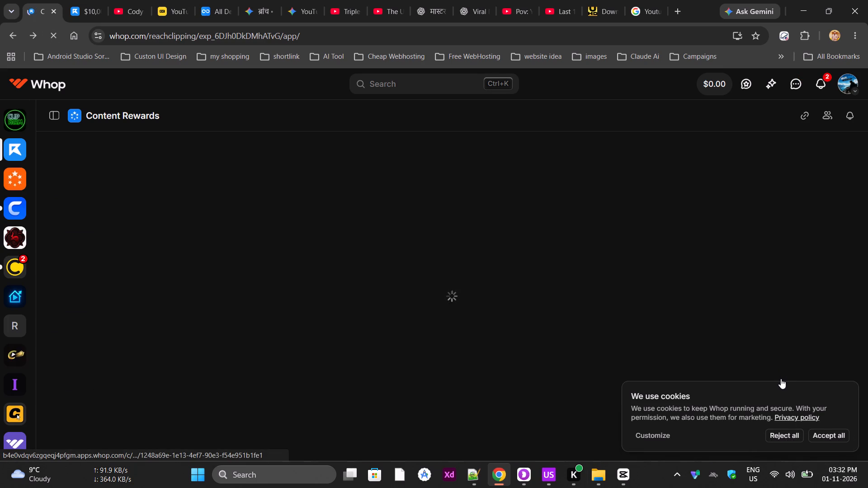
{"action": "left_click", "coordinate": [833, 439]}
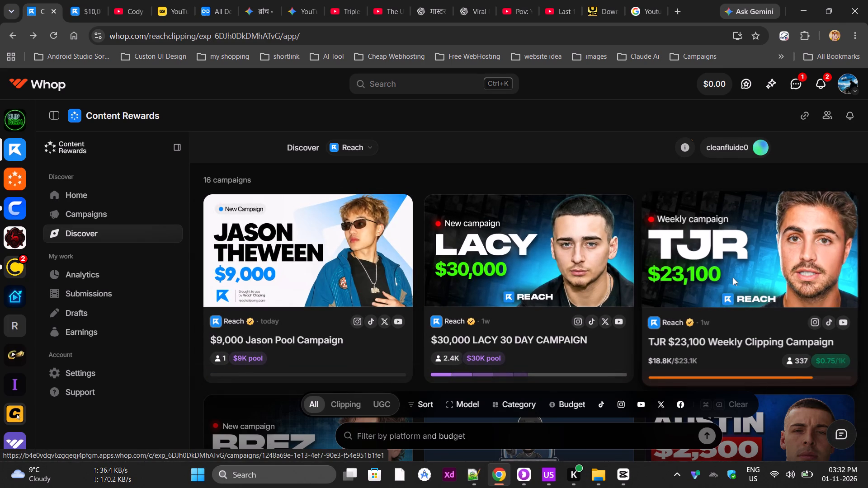
Look through the Reach clipping campaigns on the Content Rewards Discover page.
{"action": "scroll", "coordinate": [566, 275], "scroll_direction": "down", "scroll_amount": 4}
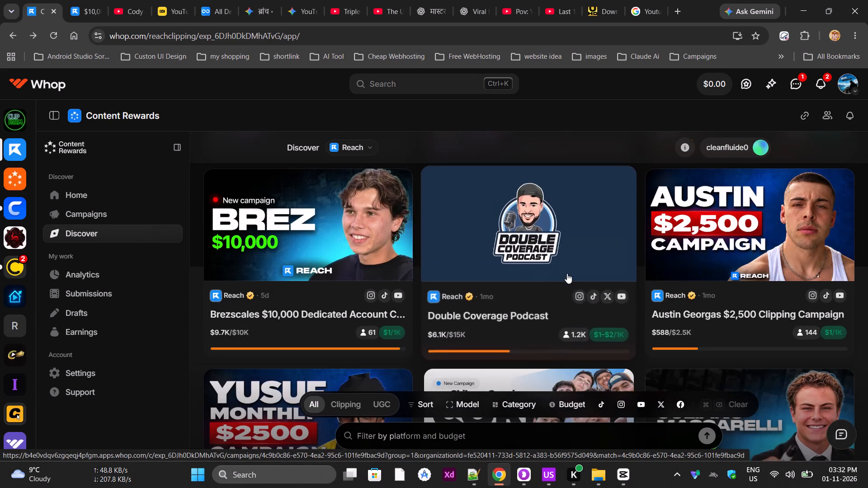
{"action": "scroll", "coordinate": [569, 273], "scroll_direction": "down", "scroll_amount": 6}
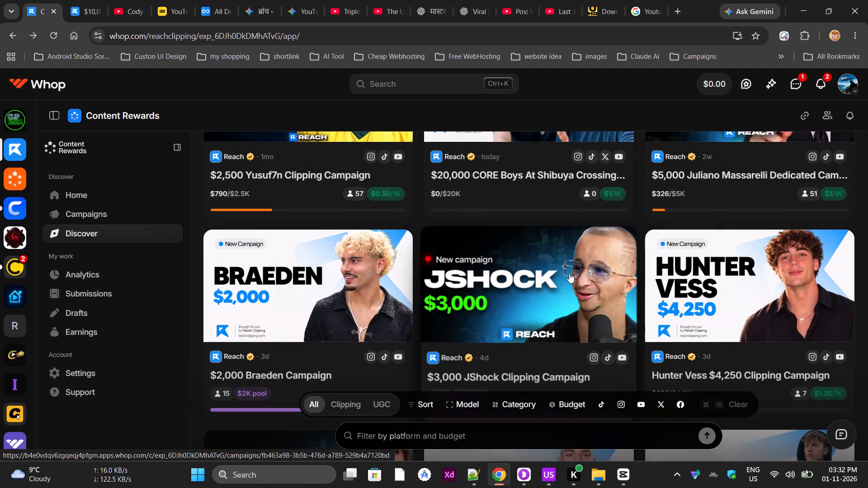
{"action": "scroll", "coordinate": [569, 273], "scroll_direction": "down", "scroll_amount": 8}
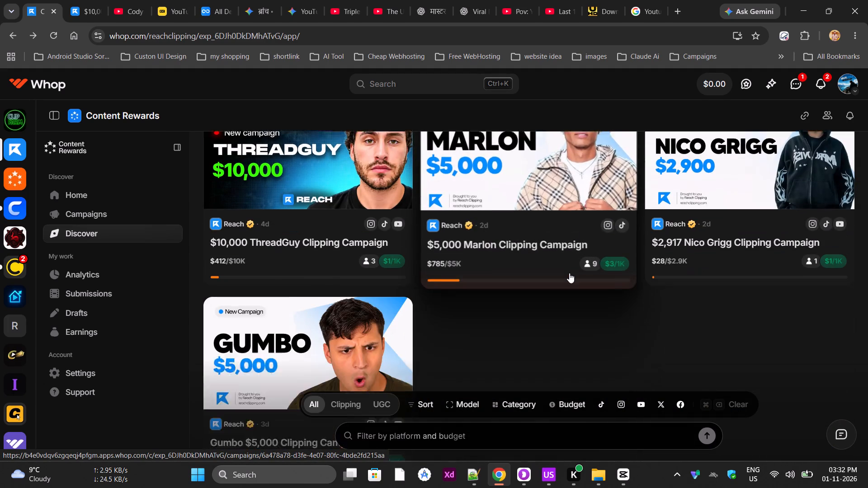
{"action": "scroll", "coordinate": [619, 371], "scroll_direction": "up", "scroll_amount": 3}
{"action": "scroll", "coordinate": [619, 371], "scroll_direction": "down", "scroll_amount": 5}
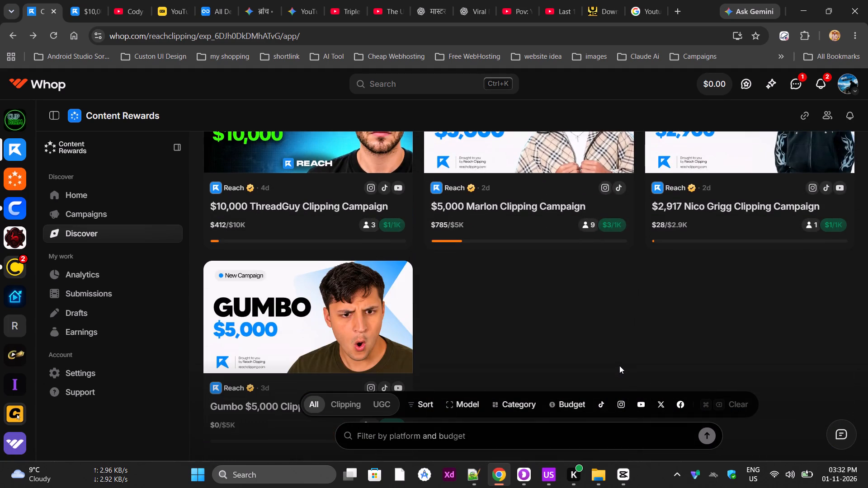
{"action": "scroll", "coordinate": [619, 366], "scroll_direction": "up", "scroll_amount": 6}
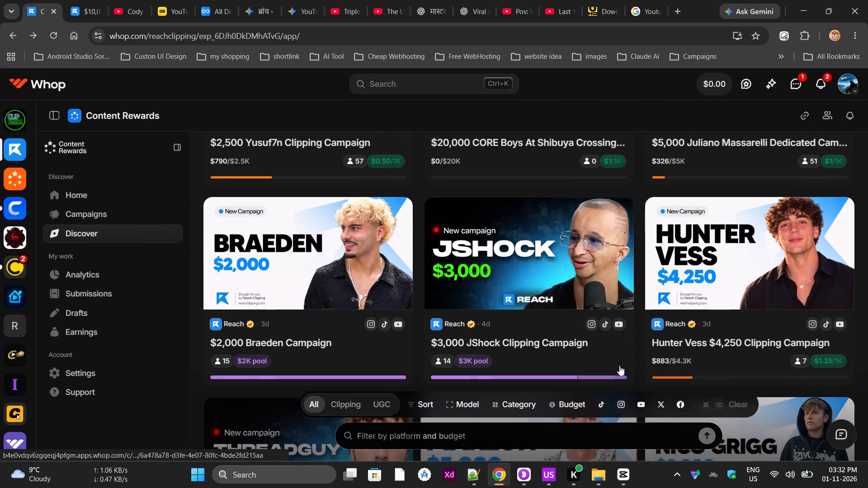
{"action": "scroll", "coordinate": [618, 365], "scroll_direction": "up", "scroll_amount": 2}
{"action": "scroll", "coordinate": [500, 218], "scroll_direction": "up", "scroll_amount": 3}
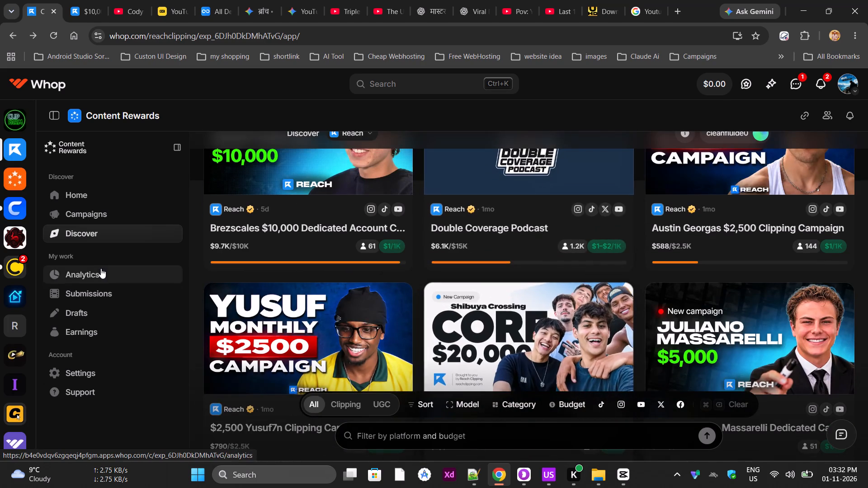
Open the Content Rewards submissions and look through the pending clips.
{"action": "left_click", "coordinate": [96, 295]}
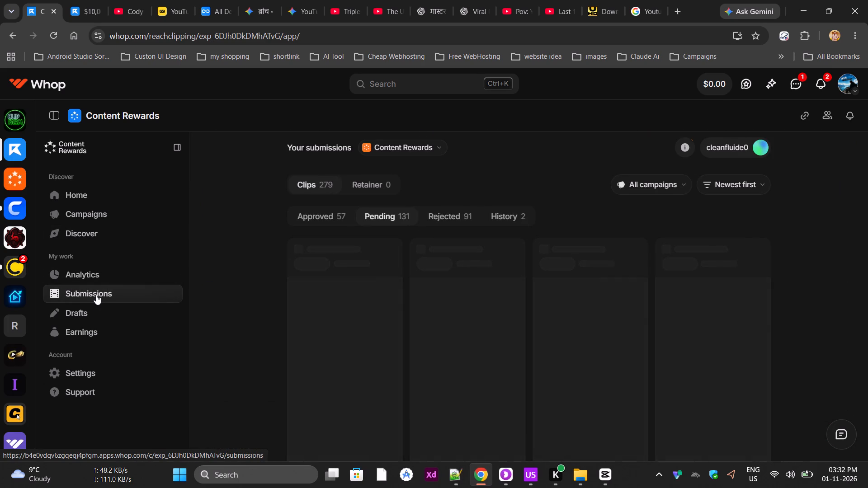
{"action": "scroll", "coordinate": [509, 307], "scroll_direction": "down", "scroll_amount": 8}
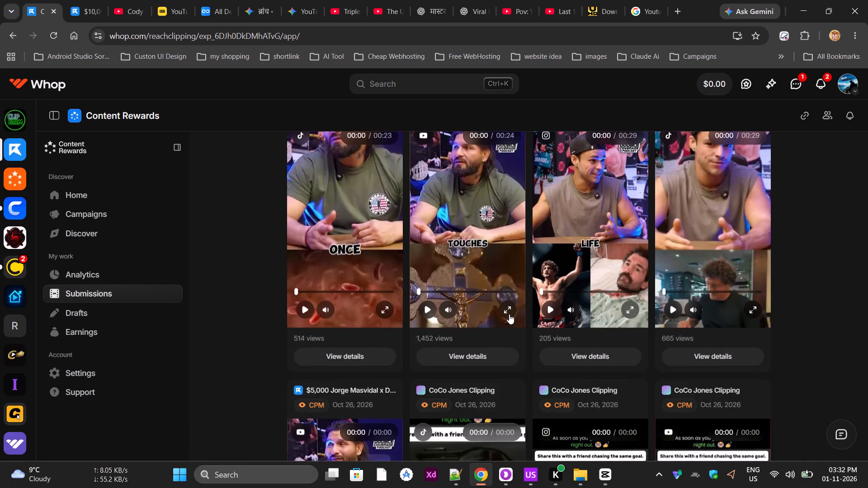
{"action": "scroll", "coordinate": [512, 323], "scroll_direction": "up", "scroll_amount": 7}
{"action": "scroll", "coordinate": [512, 323], "scroll_direction": "down", "scroll_amount": 3}
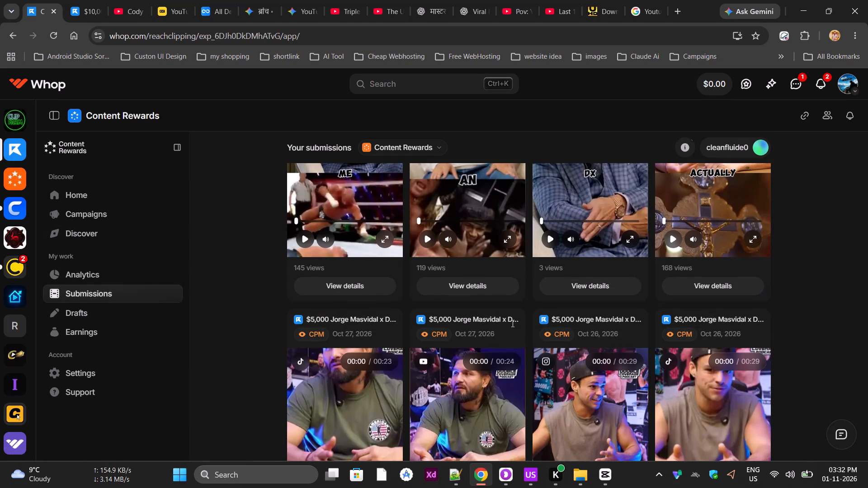
Mark all Whop notifications as read and close the notifications.
{"action": "left_click", "coordinate": [798, 79]}
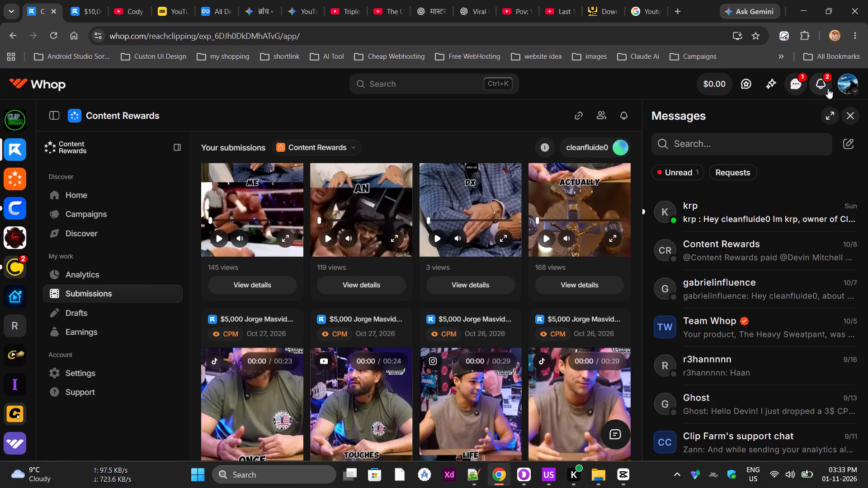
{"action": "left_click", "coordinate": [828, 89]}
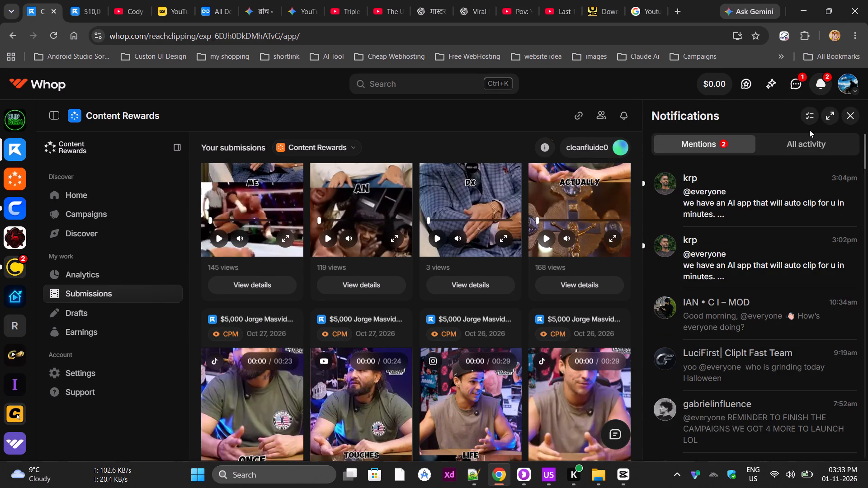
{"action": "left_click", "coordinate": [808, 119]}
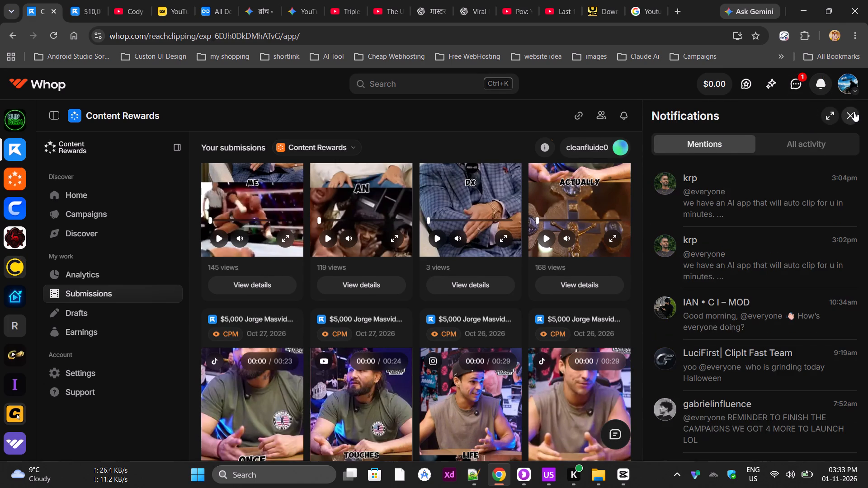
{"action": "left_click", "coordinate": [854, 112]}
{"action": "left_click", "coordinate": [590, 121]}
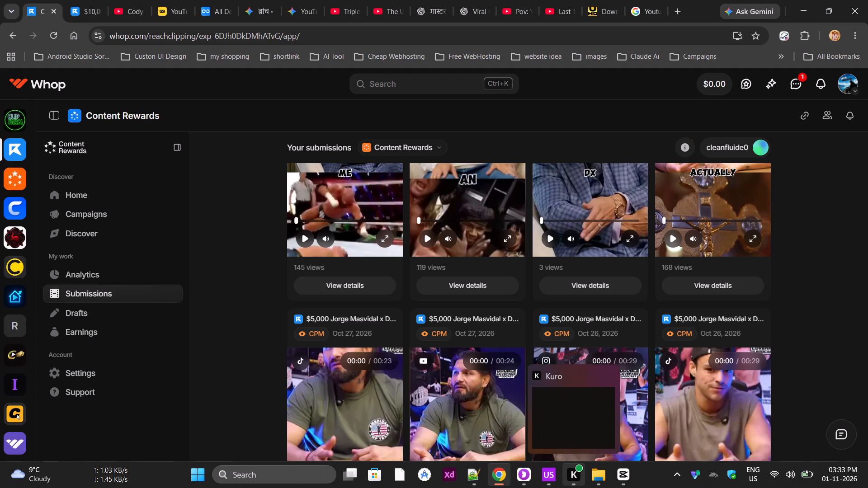
Switch back to CapCut and check the caption generation progress.
{"action": "left_click", "coordinate": [628, 475]}
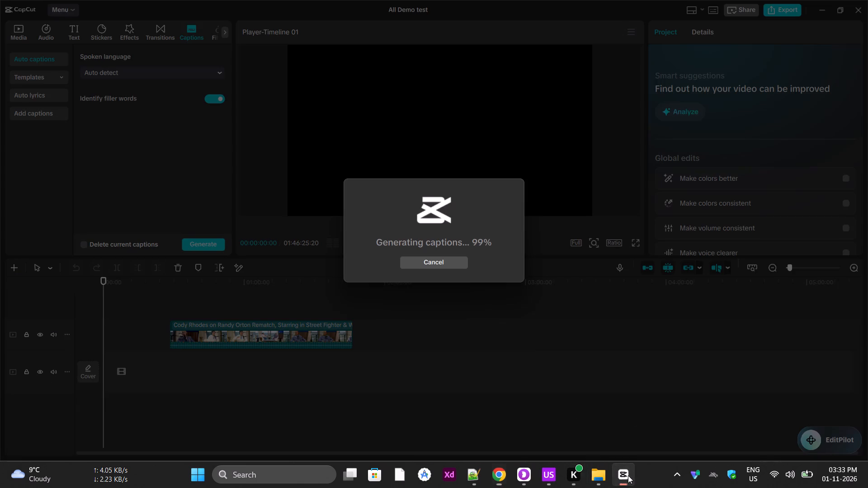
{"action": "left_click", "coordinate": [439, 241]}
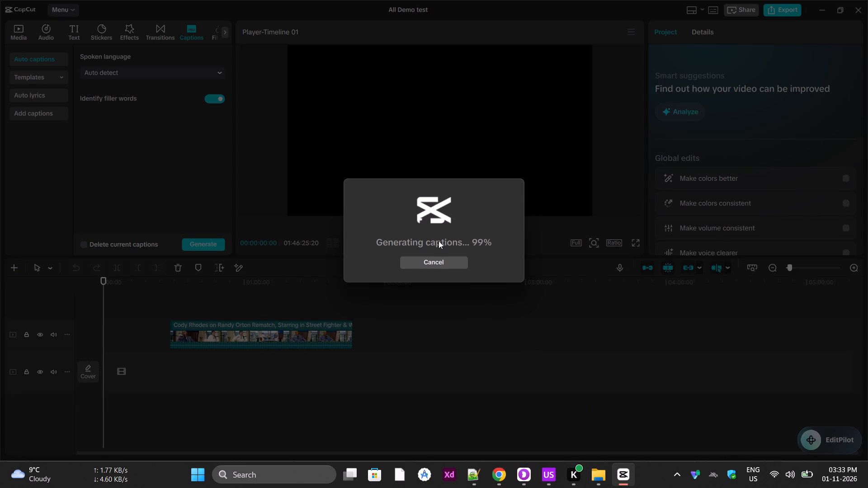
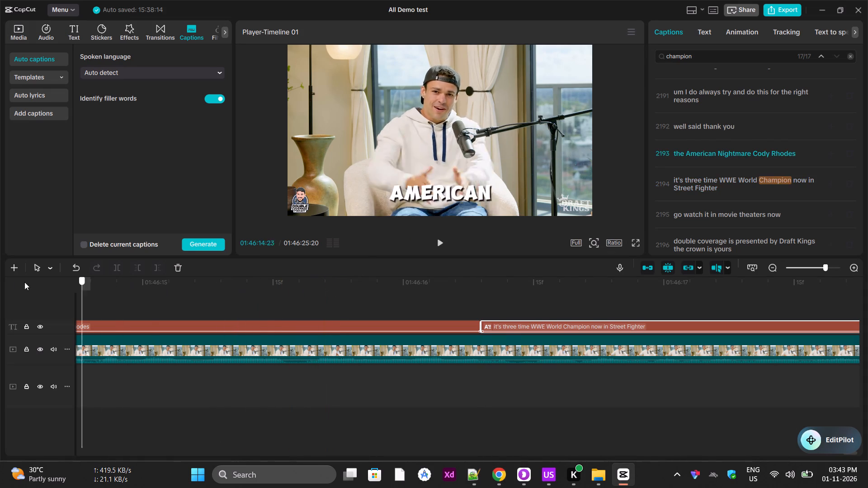
{"action": "left_click_drag", "start_coordinate": [24, 282], "coordinate": [10, 282]}
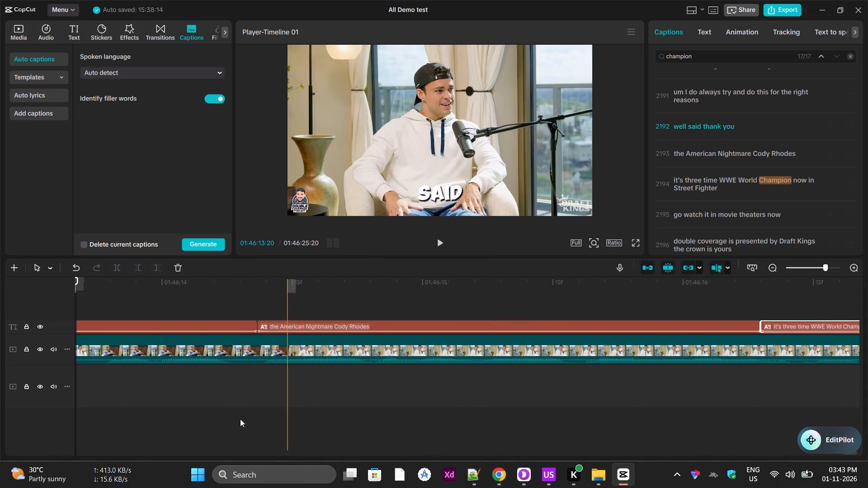
{"action": "scroll", "coordinate": [620, 415], "scroll_direction": "down", "scroll_amount": 7}
{"action": "scroll", "coordinate": [438, 333], "scroll_direction": "down", "scroll_amount": 2, "text": "ctrl"}
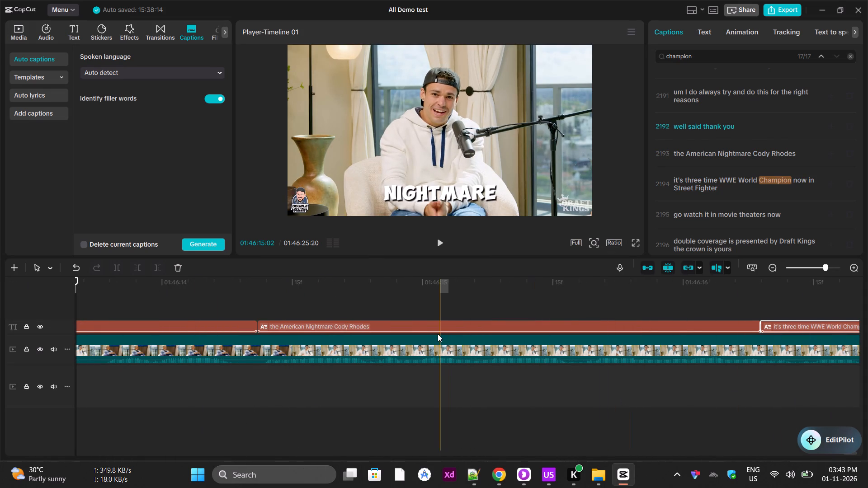
{"action": "scroll", "coordinate": [438, 334], "scroll_direction": "down", "scroll_amount": 20, "text": "ctrl"}
{"action": "scroll", "coordinate": [438, 334], "scroll_direction": "down", "scroll_amount": 15, "text": "ctrl"}
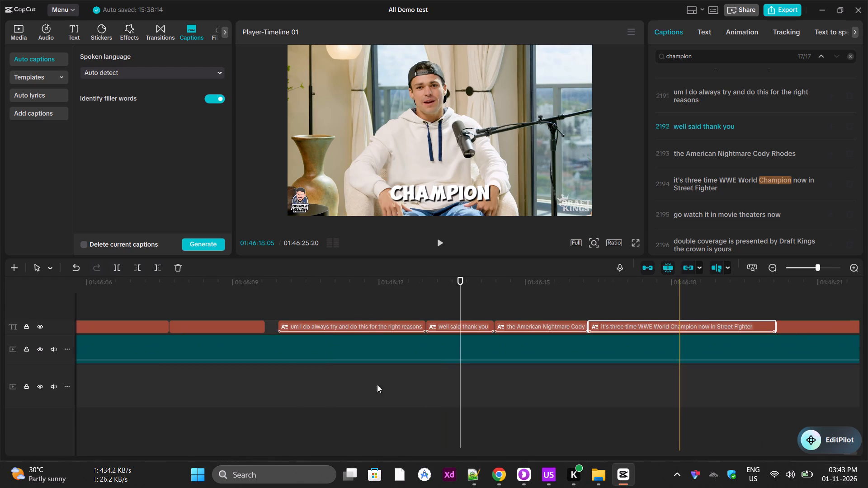
{"action": "left_click", "coordinate": [820, 441]}
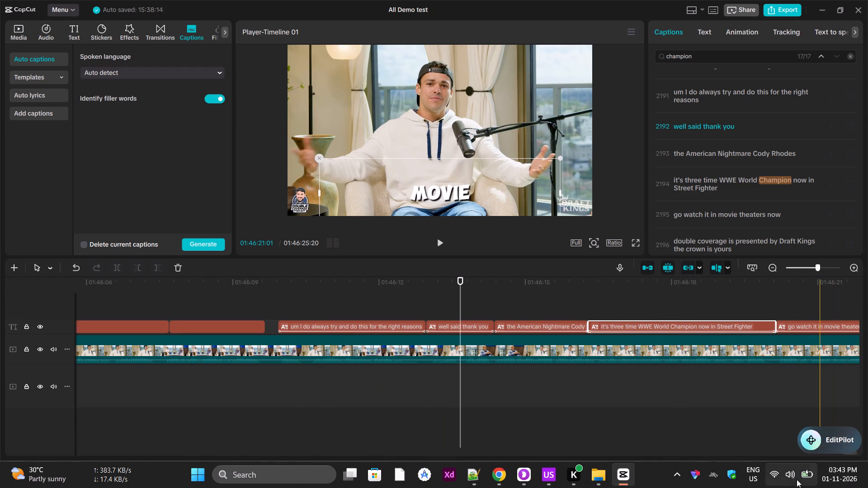
{"action": "left_click", "coordinate": [855, 265]}
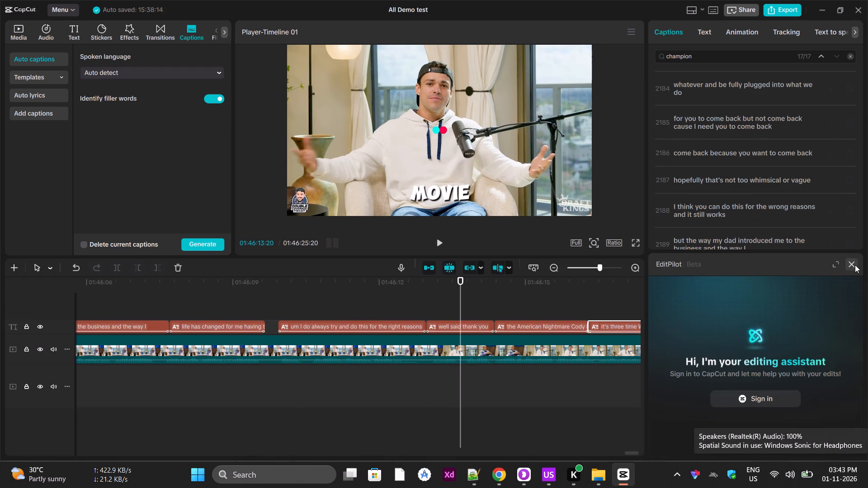
{"action": "left_click_drag", "start_coordinate": [854, 454], "coordinate": [810, 453]}
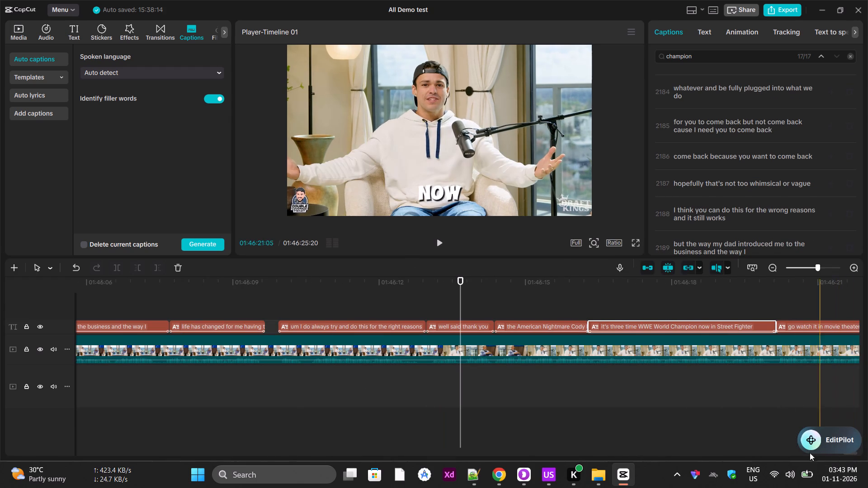
{"action": "left_click_drag", "start_coordinate": [810, 453], "coordinate": [755, 448]}
{"action": "left_click", "coordinate": [734, 446]}
{"action": "double_click", "coordinate": [731, 450]}
{"action": "left_click", "coordinate": [720, 455]}
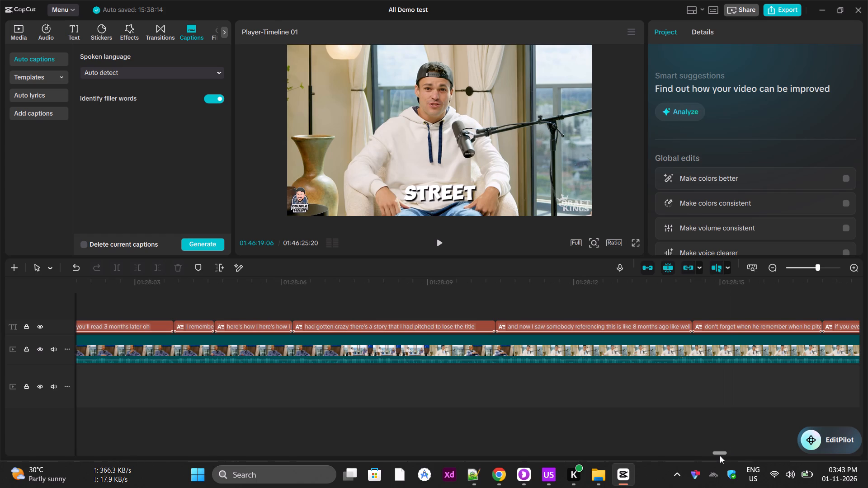
{"action": "left_click", "coordinate": [720, 450]}
{"action": "left_click_drag", "start_coordinate": [720, 454], "coordinate": [69, 431]}
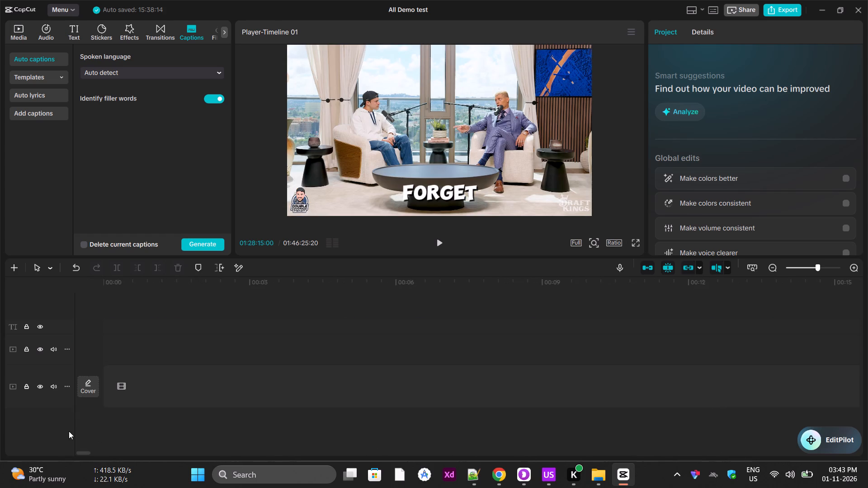
{"action": "left_click_drag", "start_coordinate": [69, 431], "coordinate": [66, 429]}
Find where the Cody Rhodes podcast clip begins on the timeline and place the playhead in the empty space before it, at about 28:12.
{"action": "scroll", "coordinate": [478, 388], "scroll_direction": "down", "scroll_amount": 20, "text": "ctrl"}
{"action": "scroll", "coordinate": [478, 388], "scroll_direction": "down", "scroll_amount": 7, "text": "ctrl"}
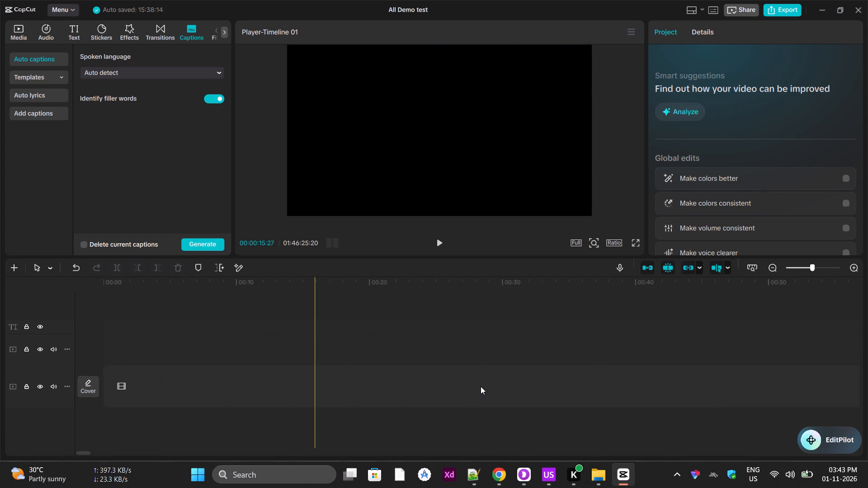
{"action": "scroll", "coordinate": [481, 386], "scroll_direction": "down", "scroll_amount": 8, "text": "ctrl"}
{"action": "left_click_drag", "start_coordinate": [88, 454], "coordinate": [165, 454]}
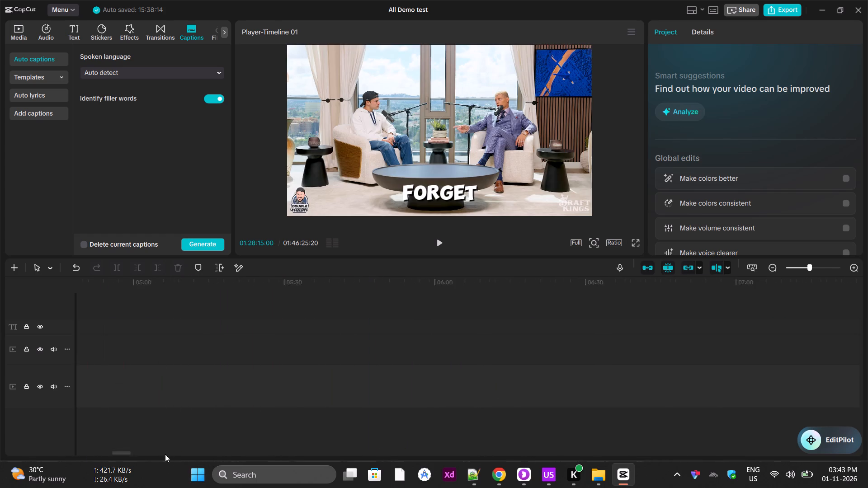
{"action": "left_click_drag", "start_coordinate": [165, 454], "coordinate": [275, 455]}
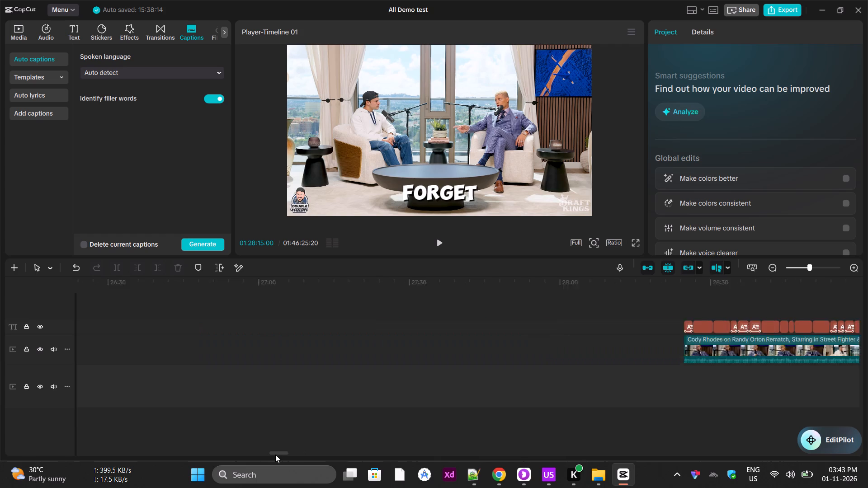
{"action": "left_click_drag", "start_coordinate": [275, 455], "coordinate": [296, 454]}
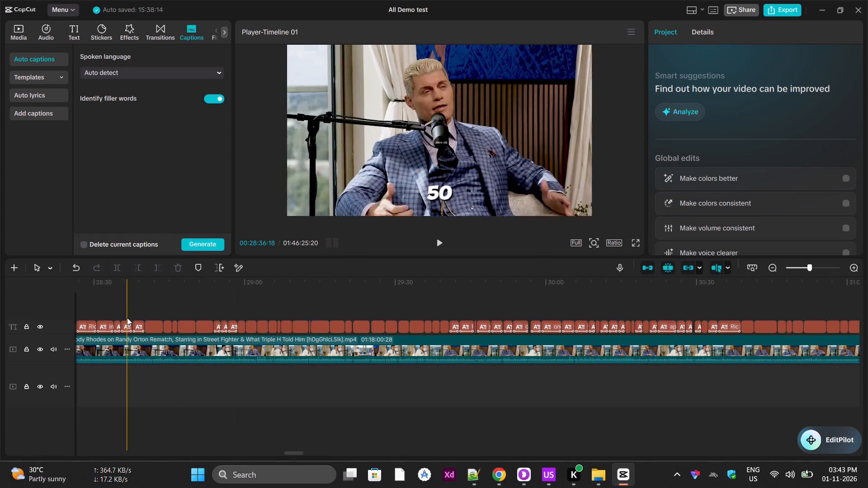
{"action": "left_click_drag", "start_coordinate": [94, 306], "coordinate": [56, 298]}
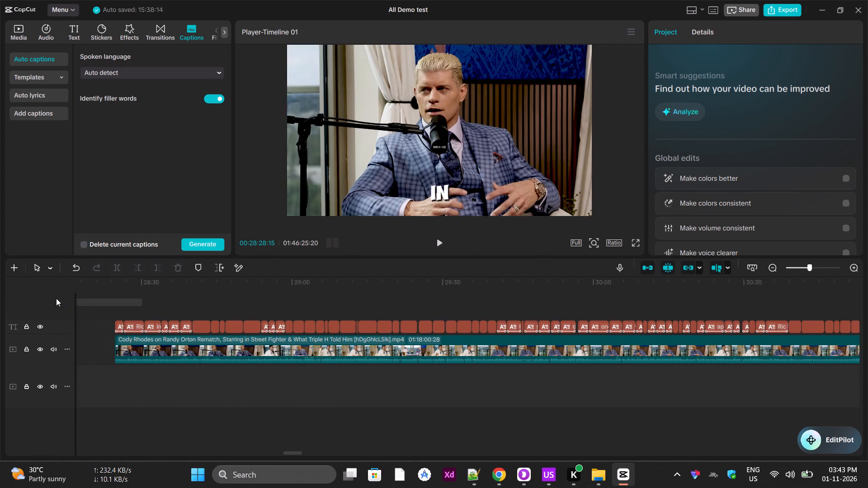
{"action": "left_click_drag", "start_coordinate": [56, 298], "coordinate": [53, 296]}
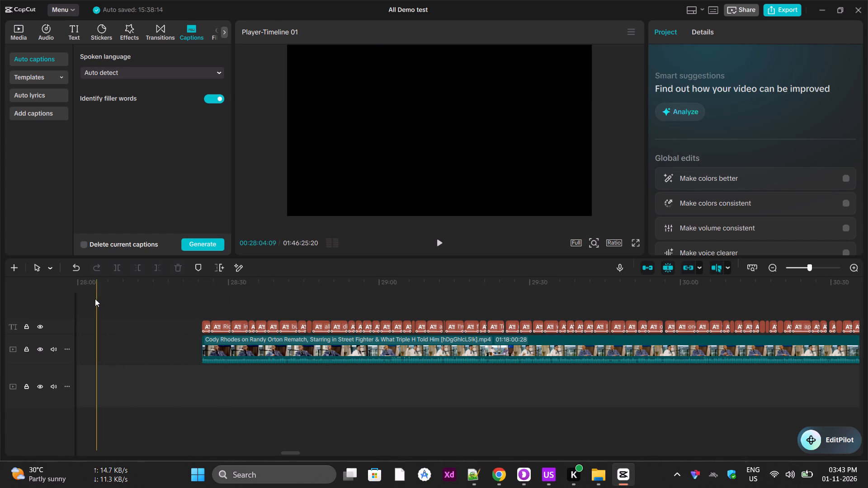
{"action": "left_click", "coordinate": [139, 305]}
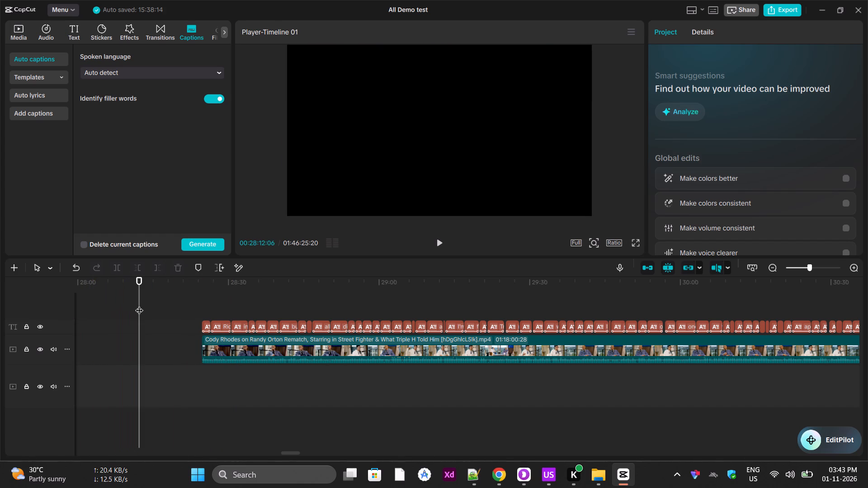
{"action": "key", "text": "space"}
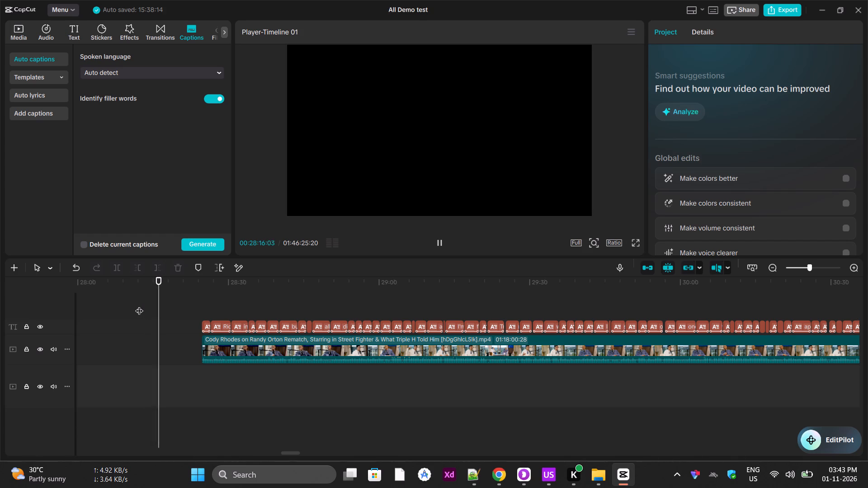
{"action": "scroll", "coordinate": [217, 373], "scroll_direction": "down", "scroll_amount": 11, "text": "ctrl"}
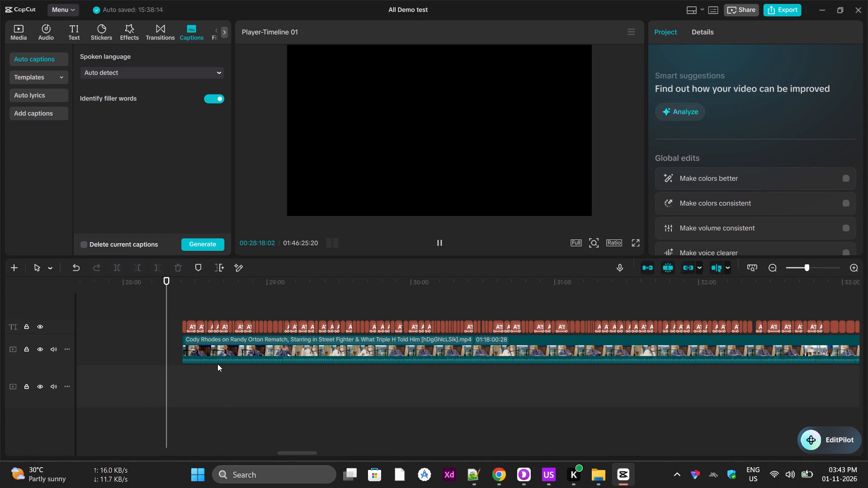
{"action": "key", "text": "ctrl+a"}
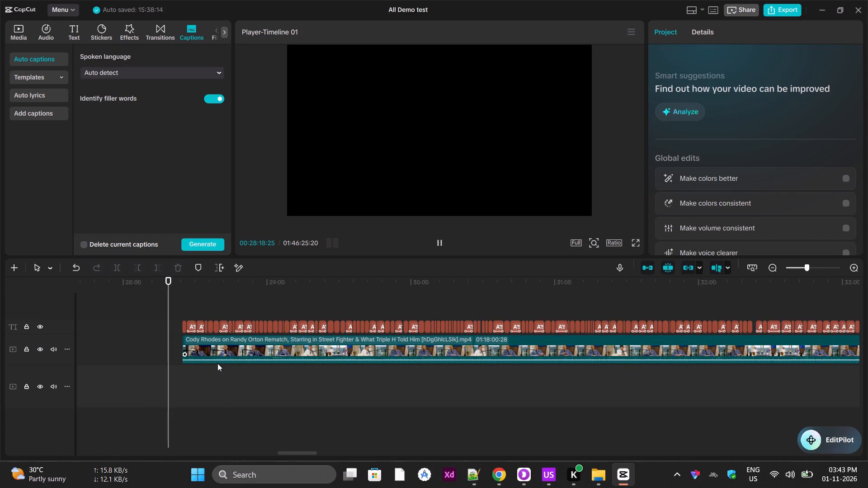
Switch to ChatGPT in Chrome and copy "like I flared up a bit" from the opening line of the captions.
{"action": "key", "text": "alt+Tab"}
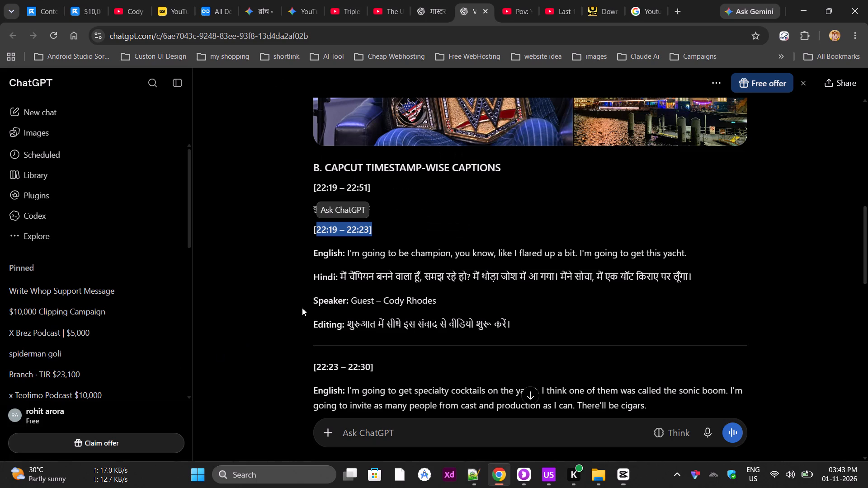
{"action": "left_click", "coordinate": [381, 247]}
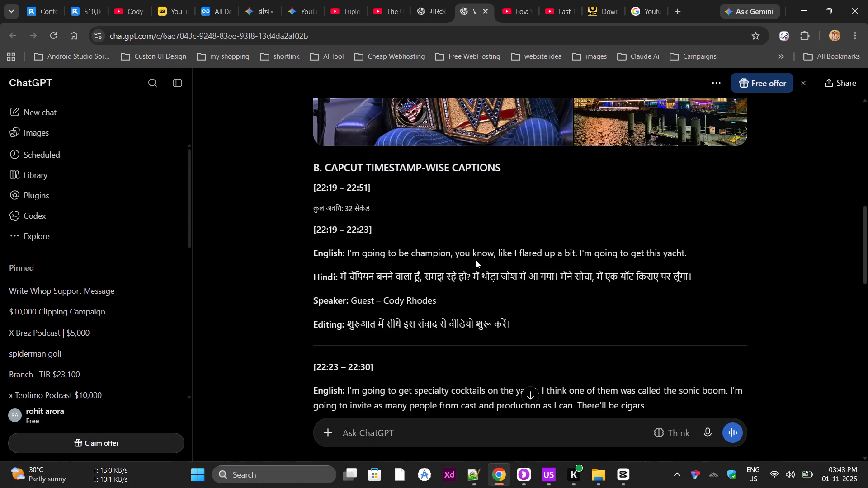
{"action": "left_click_drag", "start_coordinate": [498, 254], "coordinate": [575, 253]}
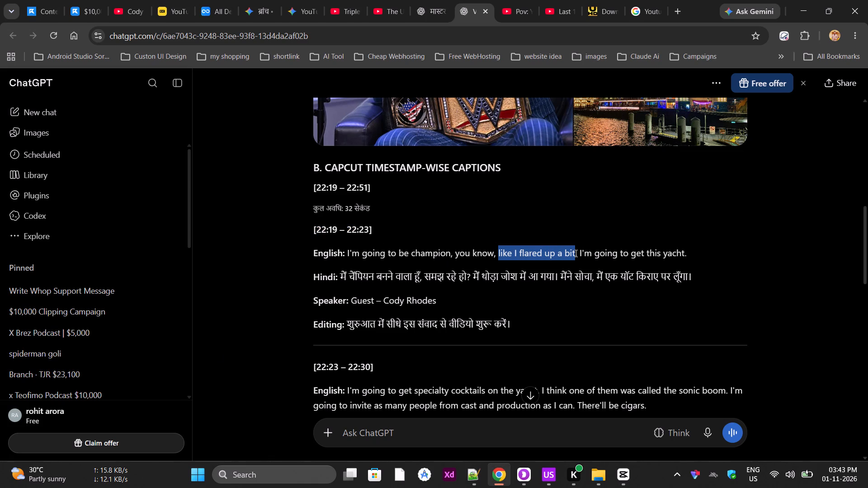
{"action": "left_click_drag", "start_coordinate": [575, 253], "coordinate": [576, 253]}
{"action": "key", "text": "ctrl+c"}
{"action": "key", "text": "ctrl+c"}
Back in CapCut, stop playback and search the Cody Rhodes captions for the copied phrase "like I flared up a bit" instead of "champion".
{"action": "key", "text": "alt+Tab"}
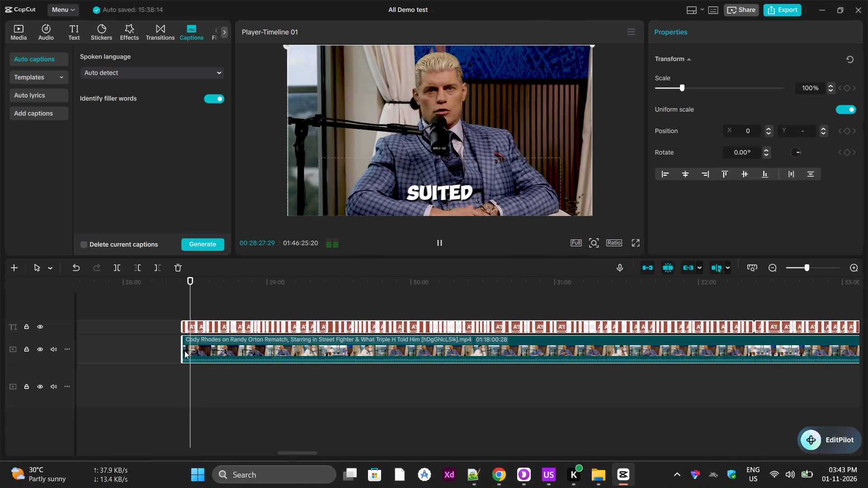
{"action": "scroll", "coordinate": [185, 344], "scroll_direction": "up", "scroll_amount": 20, "text": "ctrl"}
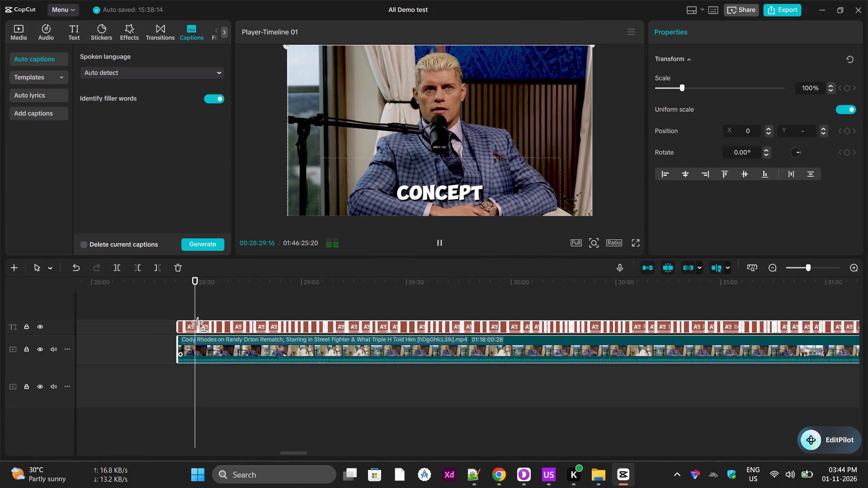
{"action": "scroll", "coordinate": [196, 340], "scroll_direction": "up", "scroll_amount": 20, "text": "ctrl"}
{"action": "scroll", "coordinate": [196, 340], "scroll_direction": "up", "scroll_amount": 2, "text": "ctrl"}
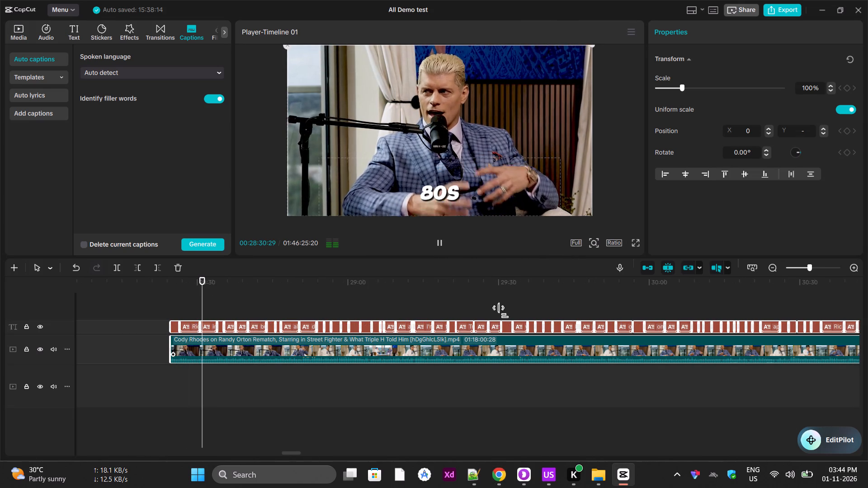
{"action": "left_click", "coordinate": [443, 241]}
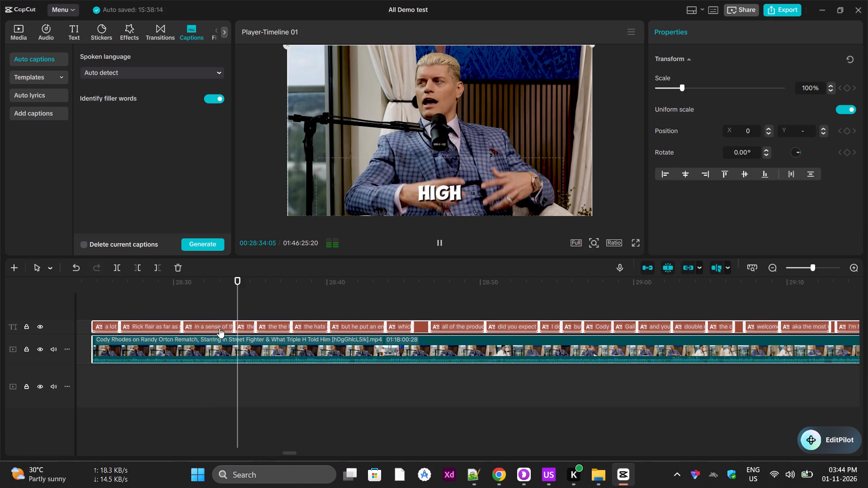
{"action": "left_click", "coordinate": [214, 325]}
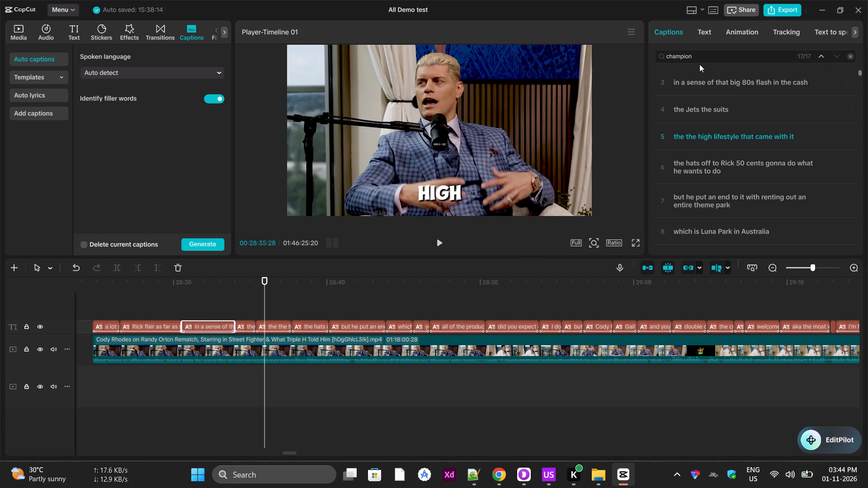
{"action": "left_click", "coordinate": [699, 57]}
{"action": "key", "text": "ctrl+a"}
{"action": "key", "text": "ctrl+v"}
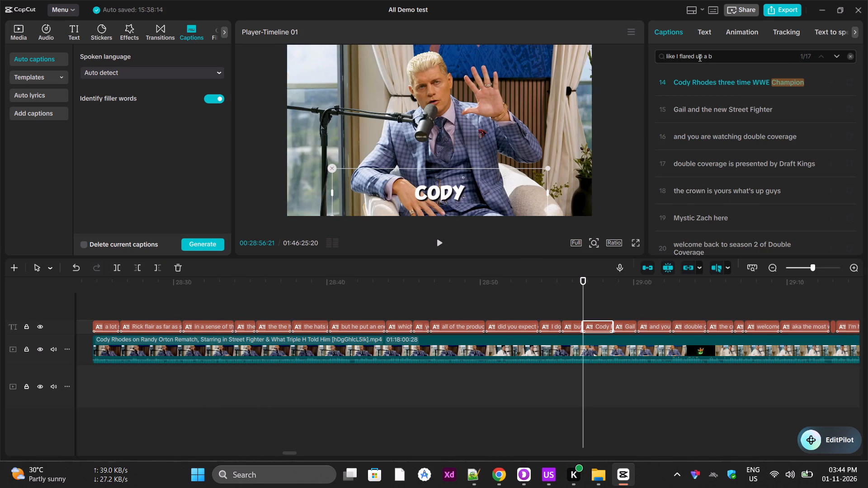
{"action": "scroll", "coordinate": [709, 117], "scroll_direction": "up", "scroll_amount": 2}
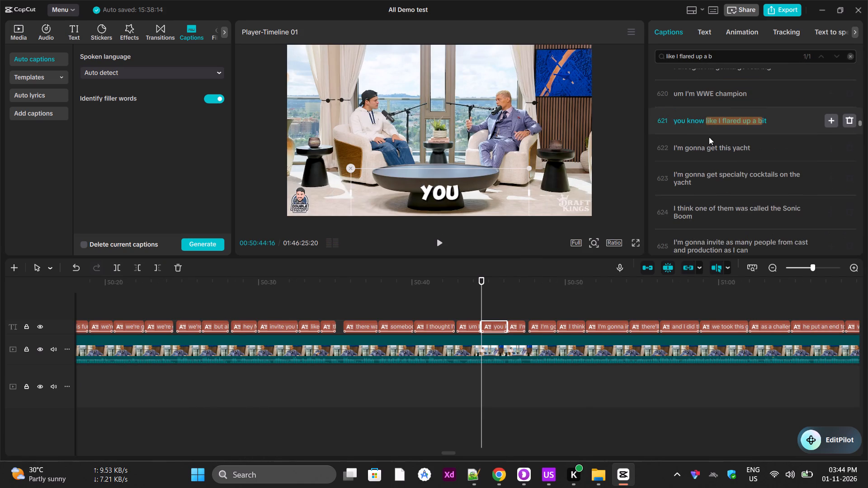
{"action": "scroll", "coordinate": [710, 145], "scroll_direction": "up", "scroll_amount": 1}
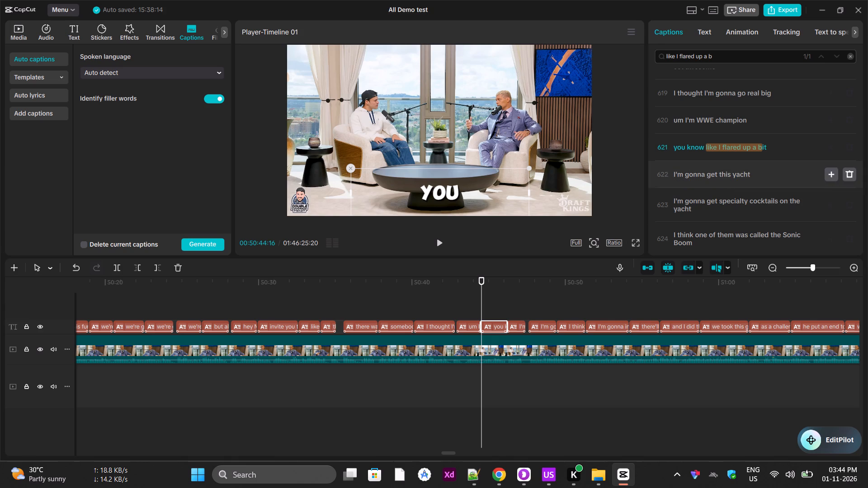
Compare the captions around "you know like I flared up a bit" with ChatGPT's opening line to find the clip's starting line.
{"action": "key", "text": "alt+Tab"}
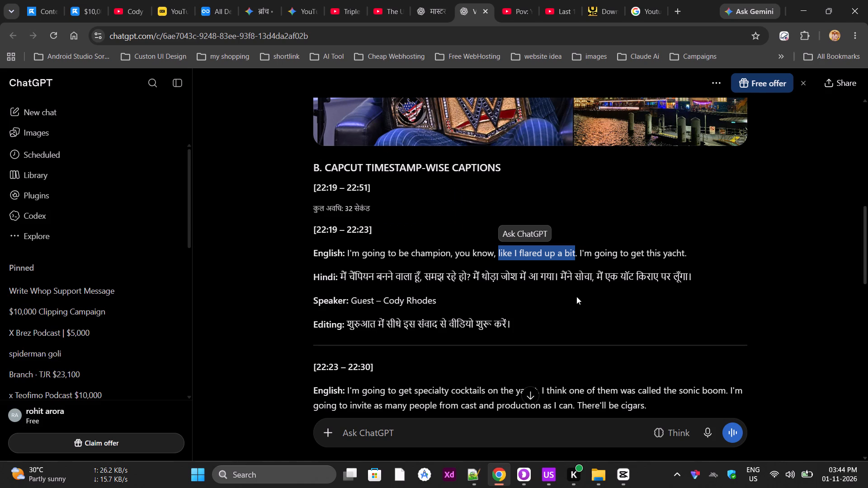
{"action": "key", "text": "alt+Tab"}
{"action": "key", "text": "alt+Tab"}
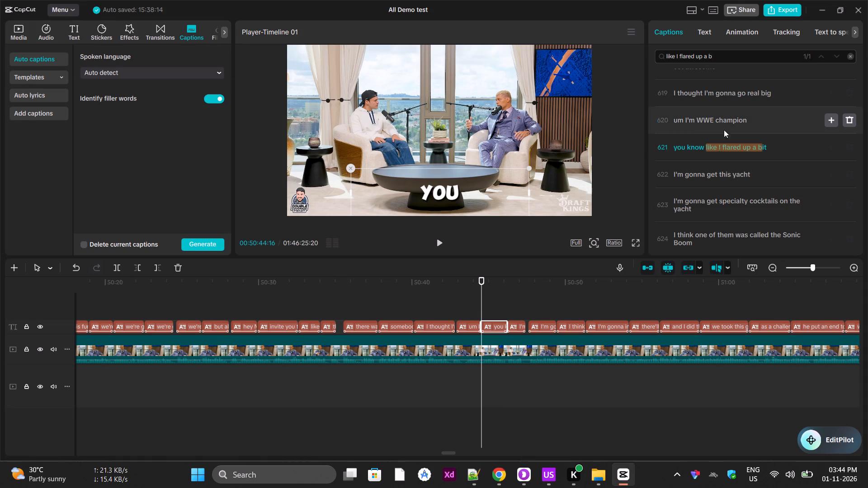
{"action": "key", "text": "alt+Tab"}
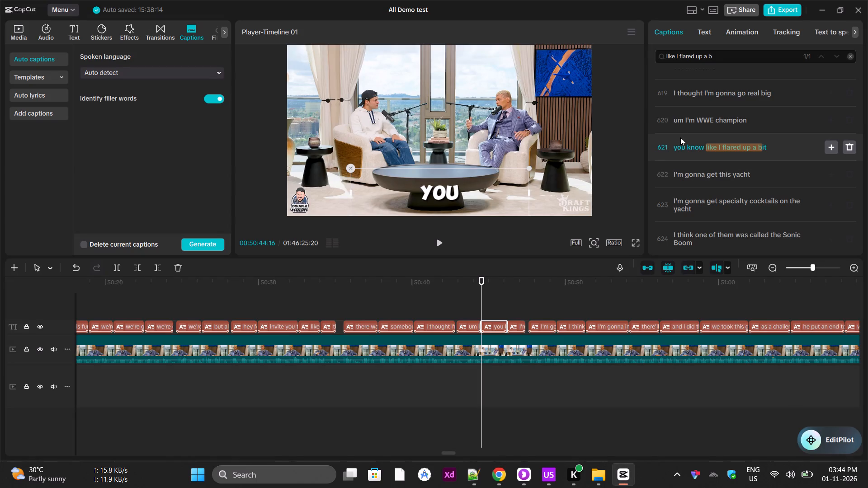
{"action": "key", "text": "alt+Tab"}
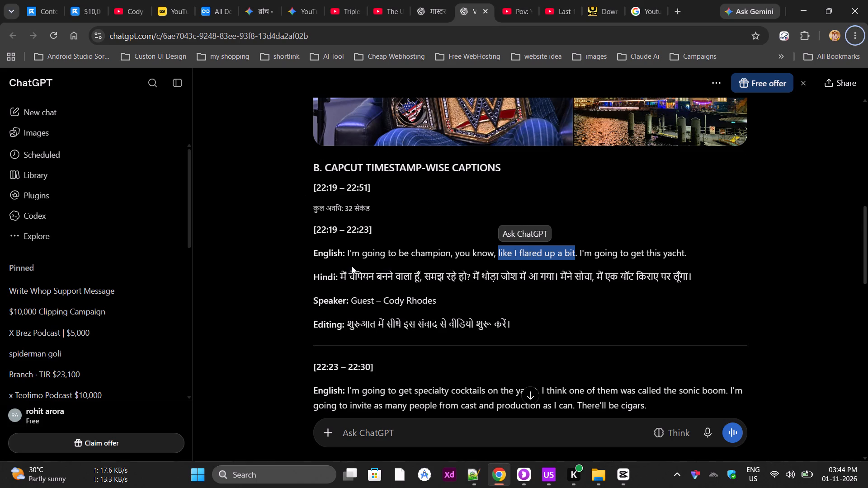
{"action": "key", "text": "alt+Tab"}
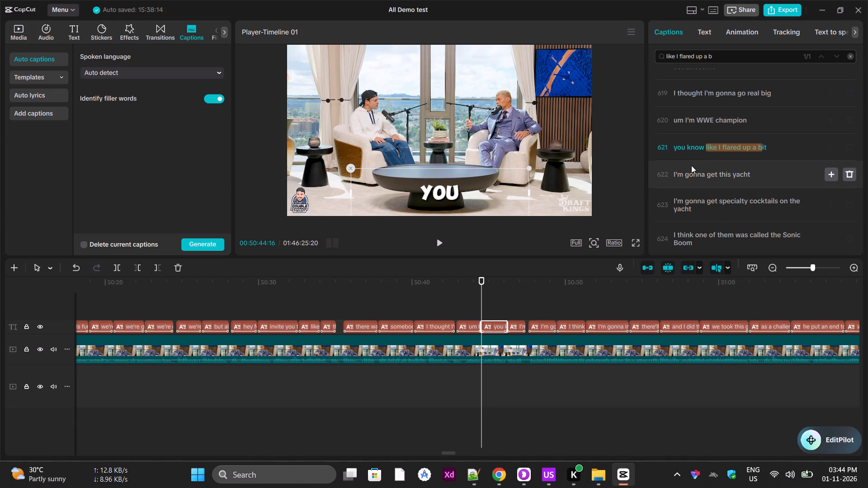
{"action": "left_click", "coordinate": [665, 146]}
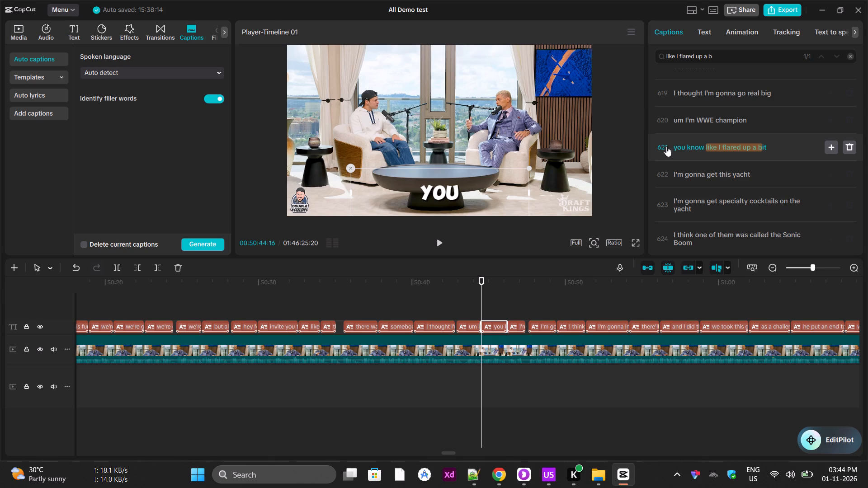
{"action": "scroll", "coordinate": [666, 146], "scroll_direction": "up", "scroll_amount": 2}
{"action": "key", "text": "alt+Tab"}
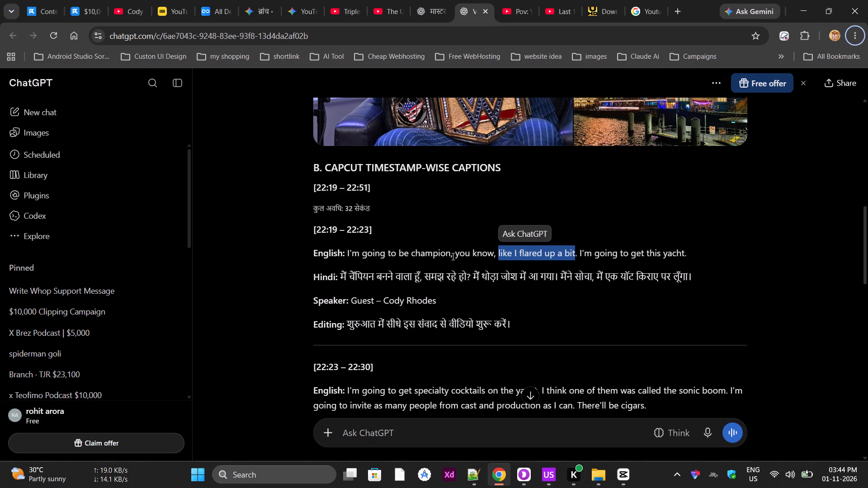
{"action": "key", "text": "alt+Tab"}
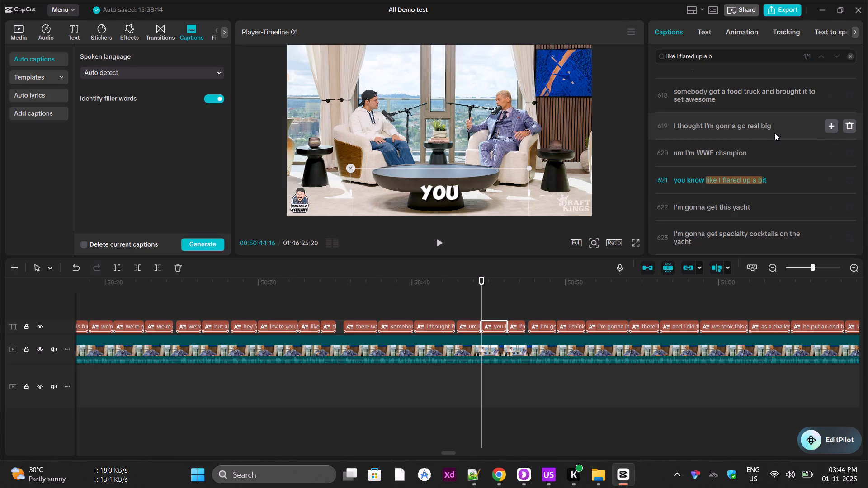
Play the footage from the caption "I thought I'm gonna go real big".
{"action": "left_click", "coordinate": [667, 127]}
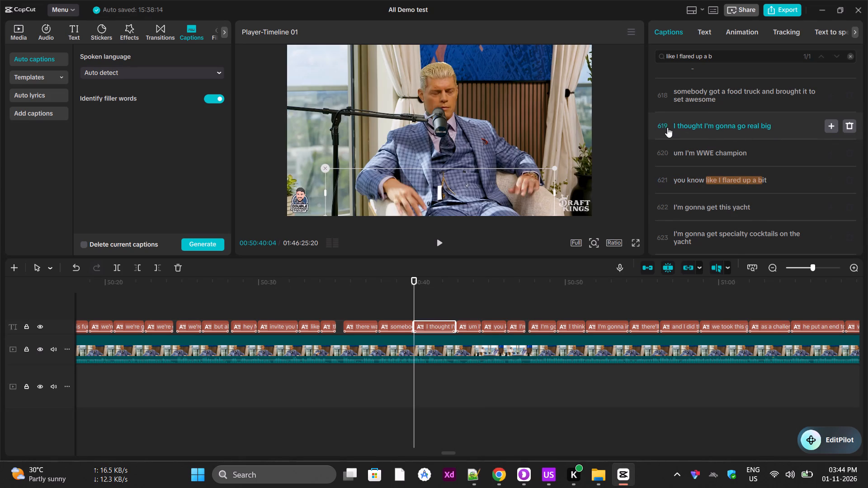
{"action": "key", "text": "space"}
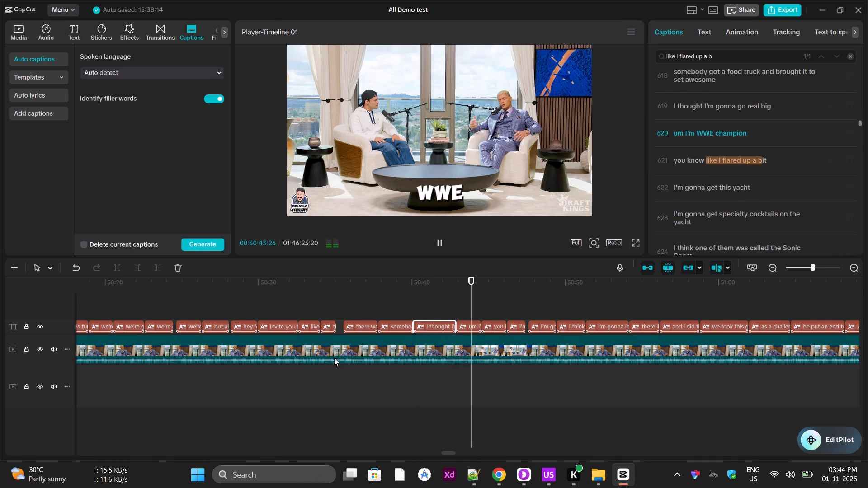
Place the playhead on the word "thought" in the caption "I thought I'm gonna go real big", at 00:50:40:24.
{"action": "left_click", "coordinate": [429, 288]}
{"action": "scroll", "coordinate": [420, 299], "scroll_direction": "up", "scroll_amount": 7, "text": "ctrl"}
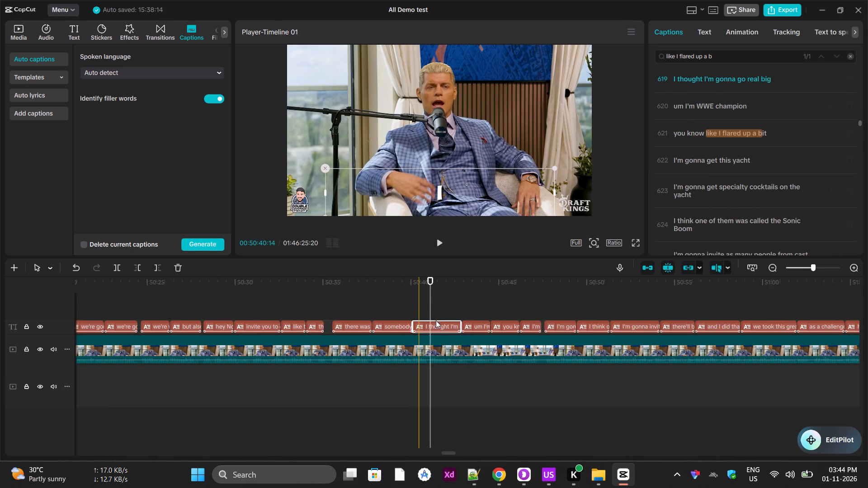
{"action": "scroll", "coordinate": [436, 320], "scroll_direction": "up", "scroll_amount": 18, "text": "ctrl"}
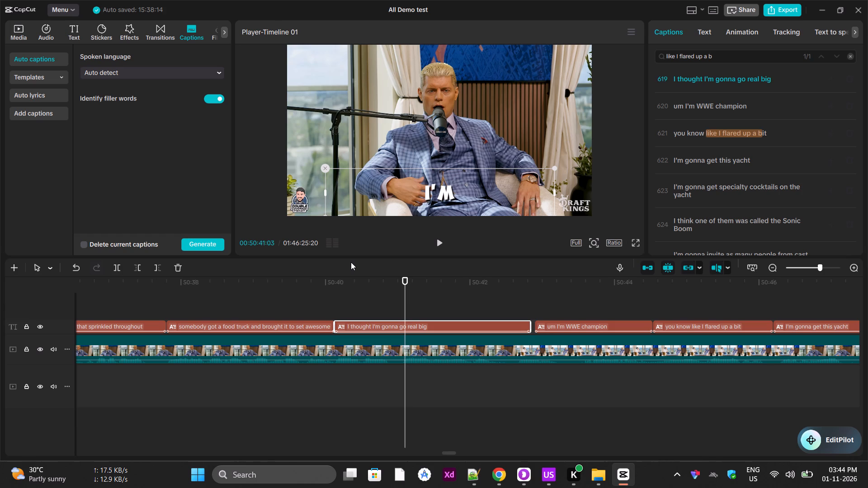
{"action": "key", "text": "Left"}
{"action": "key", "text": "Left"}
{"action": "key", "text": "Left"}
{"action": "key", "text": "Left"}
{"action": "key", "text": "Left"}
{"action": "key", "text": "Left"}
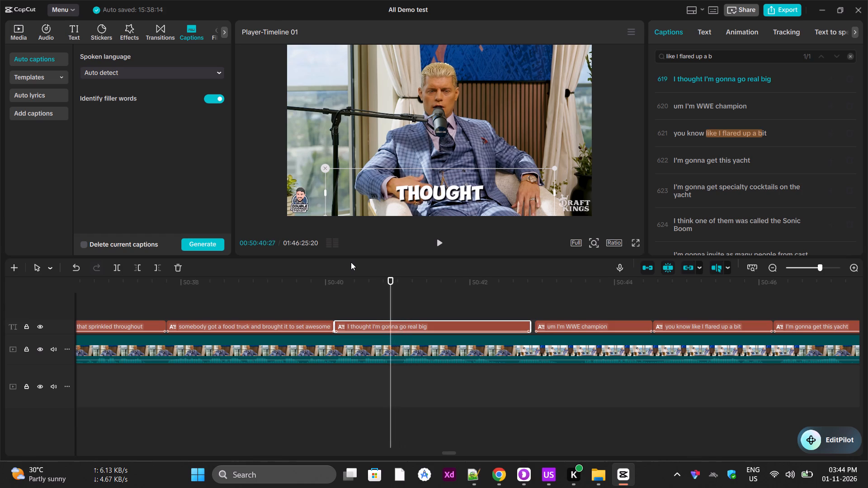
{"action": "key", "text": "alt+Tab"}
{"action": "key", "text": "alt+Tab"}
{"action": "key", "text": "Left"}
{"action": "key", "text": "Left"}
{"action": "key", "text": "Left"}
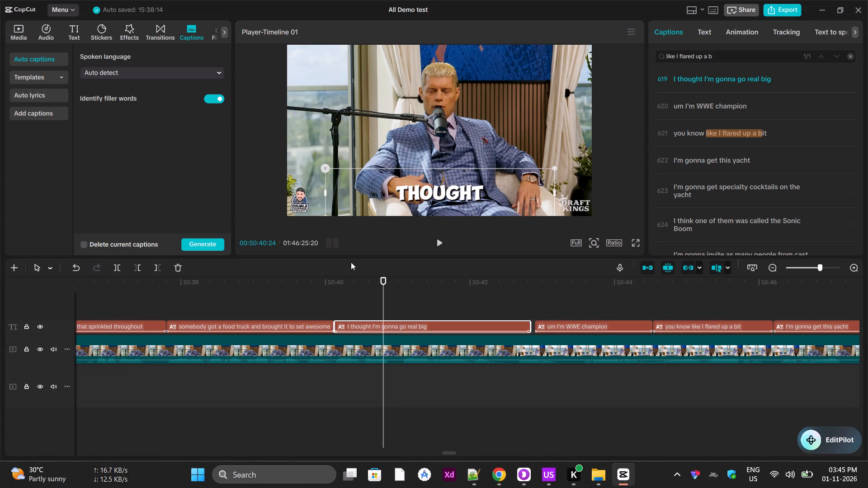
Recheck the captions before "like I flared up a bit" against ChatGPT's opening line.
{"action": "scroll", "coordinate": [768, 147], "scroll_direction": "up", "scroll_amount": 3}
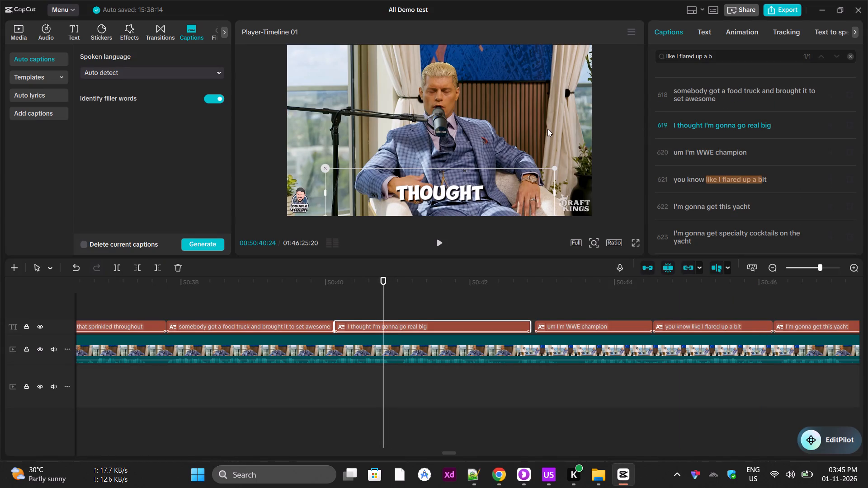
{"action": "key", "text": "alt+Tab"}
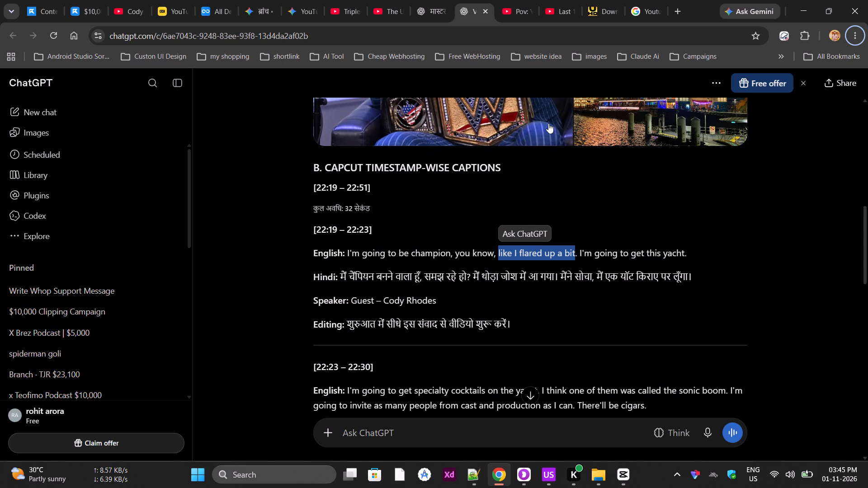
{"action": "key", "text": "alt+Tab"}
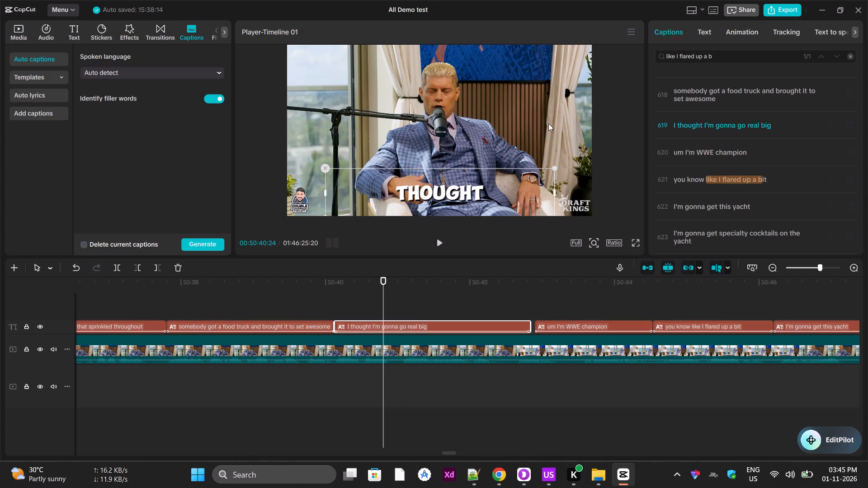
{"action": "key", "text": "alt+Tab"}
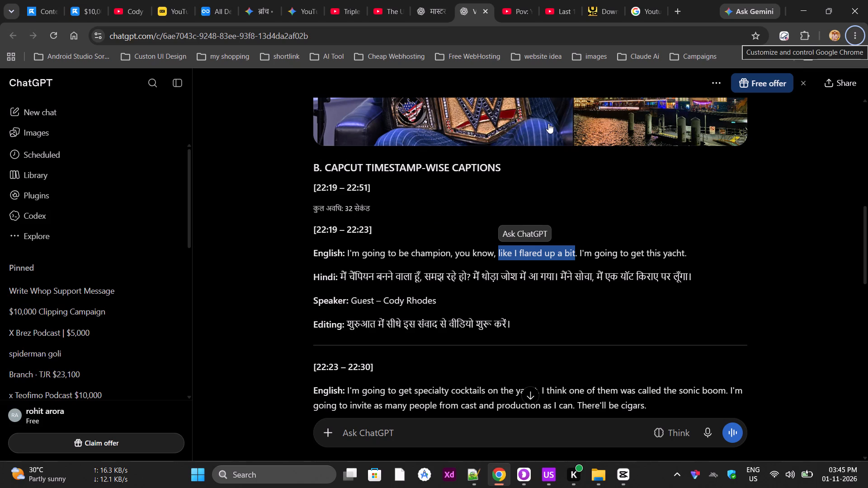
{"action": "key", "text": "alt+Tab"}
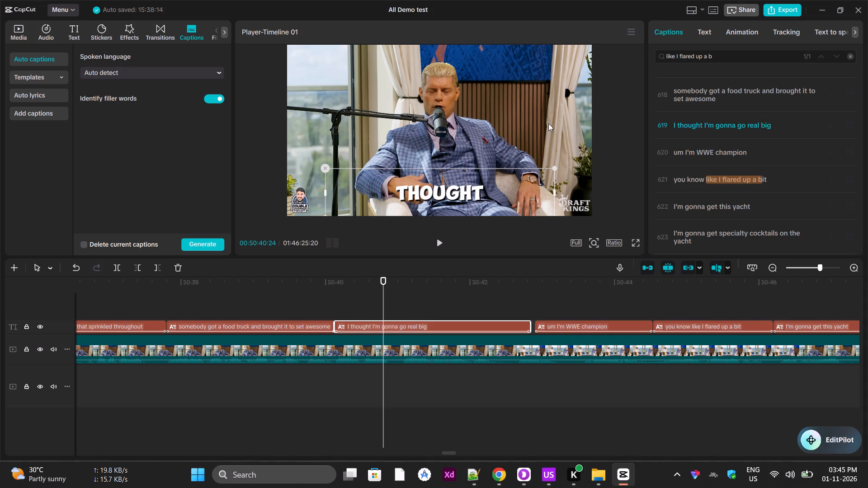
Copy "I'm going to be champion" from ChatGPT's opening line.
{"action": "key", "text": "alt+Tab"}
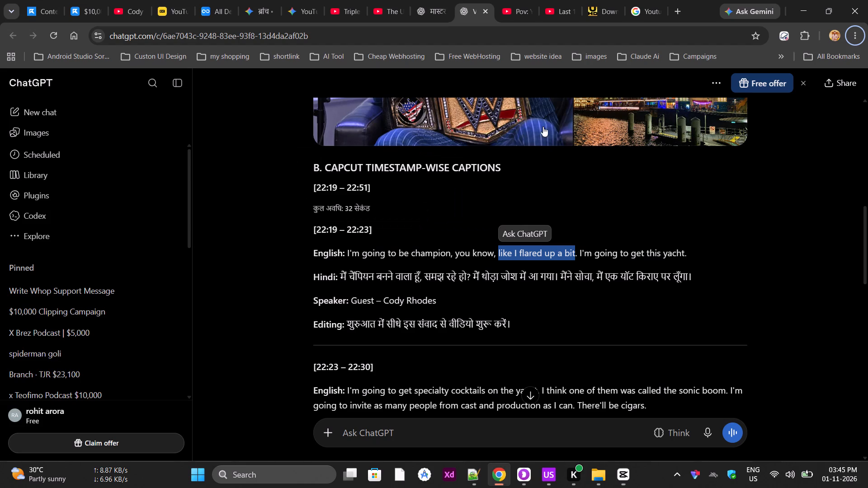
{"action": "left_click_drag", "start_coordinate": [347, 249], "coordinate": [448, 260]}
{"action": "key", "text": "ctrl+c"}
{"action": "key", "text": "ctrl+c"}
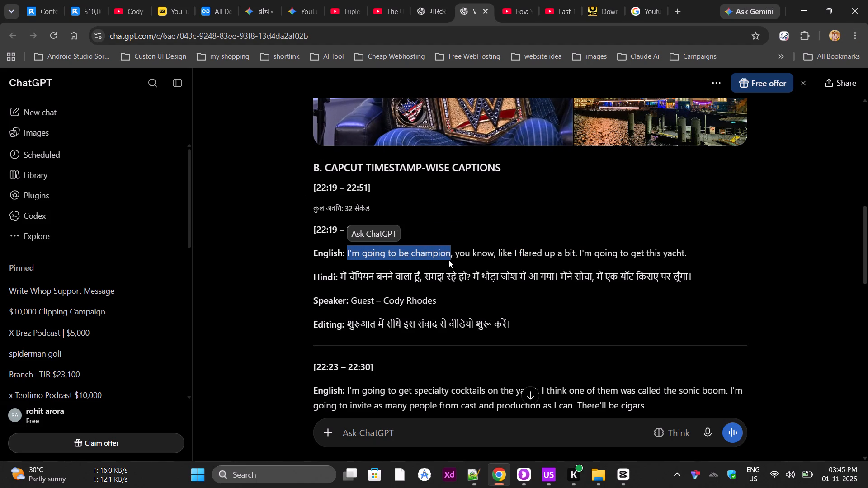
Search the CapCut captions for "I'm going to be" copied from ChatGPT's opening line, shortening the query to "I'm going to".
{"action": "key", "text": "ctrl+c"}
{"action": "key", "text": "ctrl+c"}
{"action": "key", "text": "ctrl+c"}
{"action": "key", "text": "alt+Tab"}
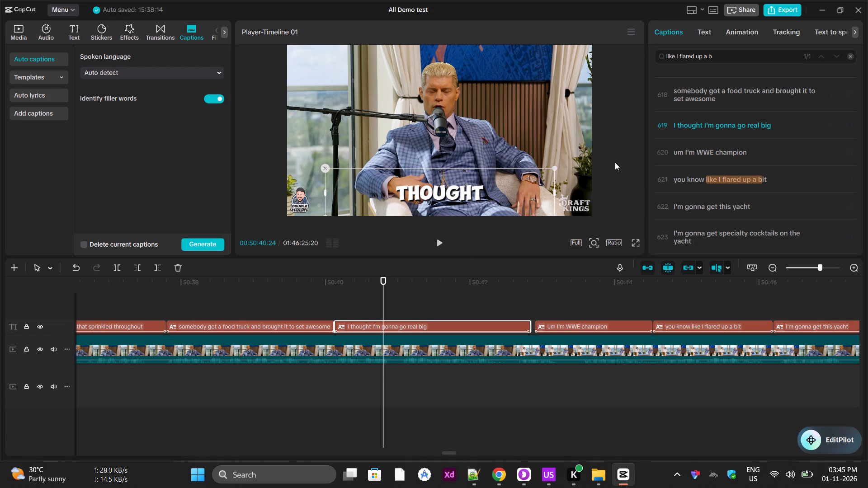
{"action": "key", "text": "alt+Tab"}
{"action": "left_click", "coordinate": [377, 266]}
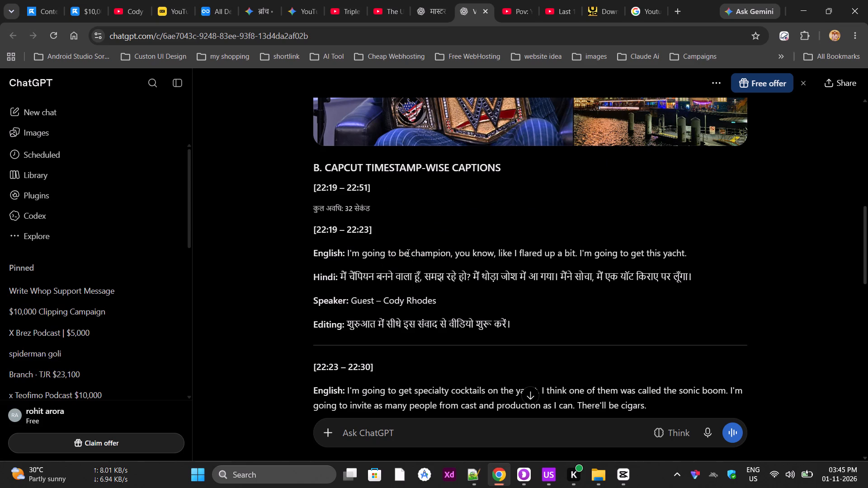
{"action": "left_click_drag", "start_coordinate": [407, 253], "coordinate": [347, 256]}
{"action": "key", "text": "ctrl+c"}
{"action": "key", "text": "ctrl+c"}
{"action": "key", "text": "alt+Tab"}
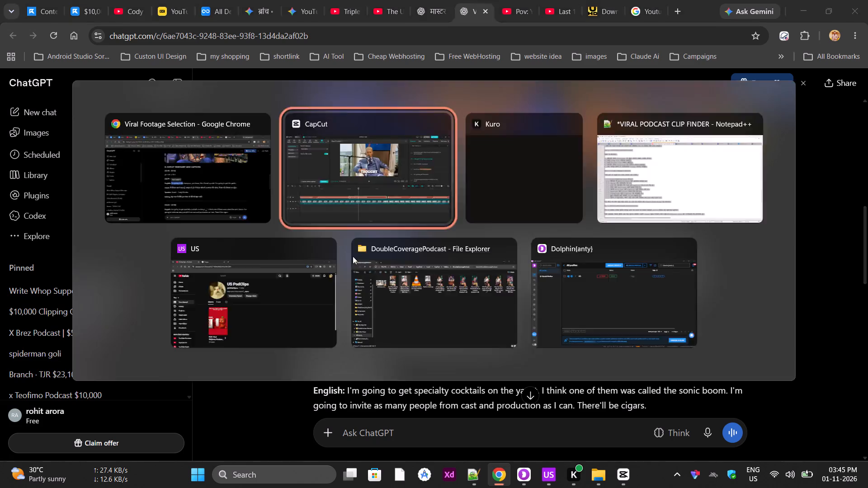
{"action": "left_click", "coordinate": [712, 52]}
{"action": "key", "text": "ctrl+a"}
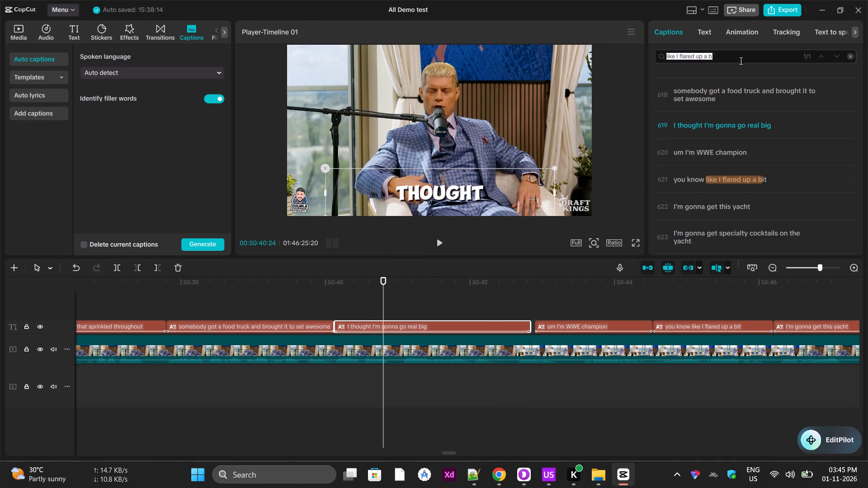
{"action": "key", "text": "ctrl+v"}
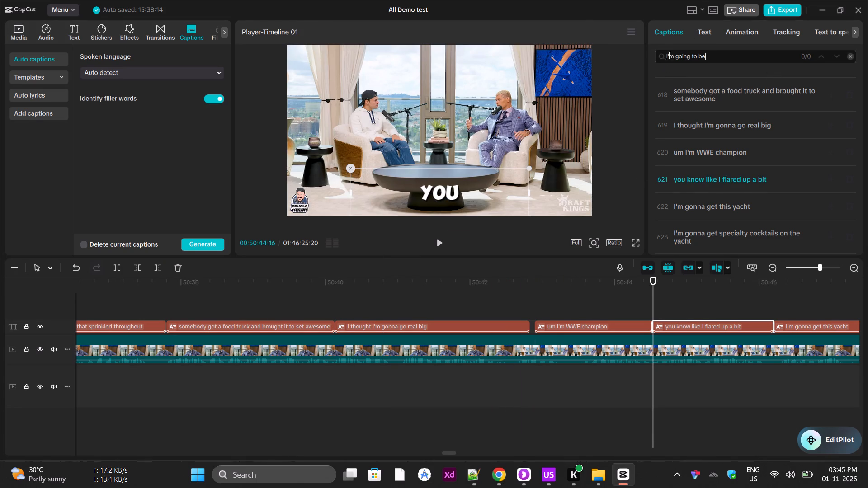
{"action": "key", "text": "BackSpace"}
{"action": "key", "text": "BackSpace"}
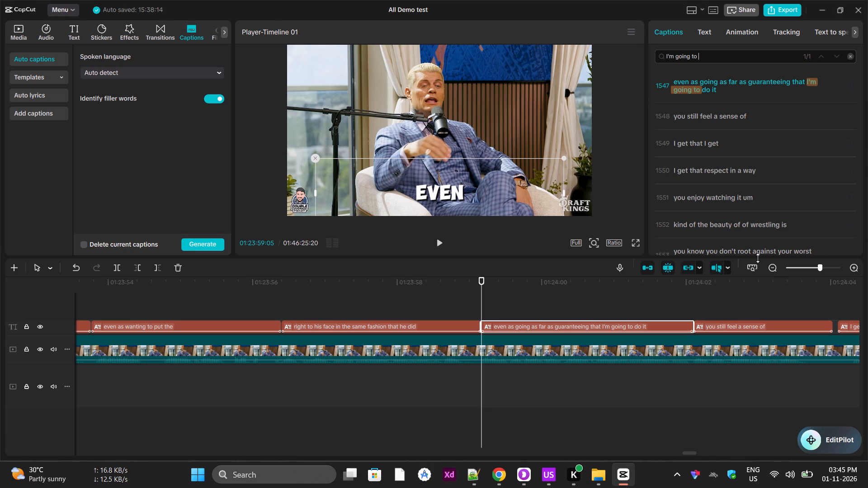
Play the footage from the caption "even as going as far as guaranteeing that I'm going to do it".
{"action": "left_click", "coordinate": [656, 87]}
{"action": "key", "text": "space"}
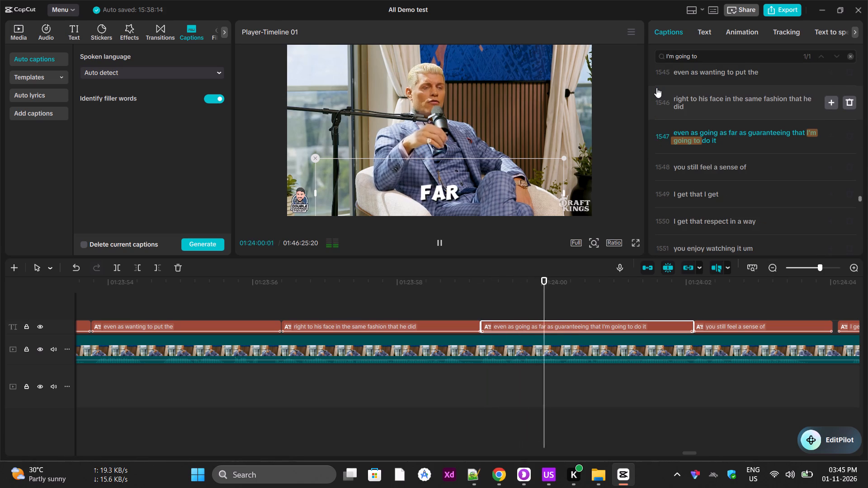
{"action": "key", "text": "space"}
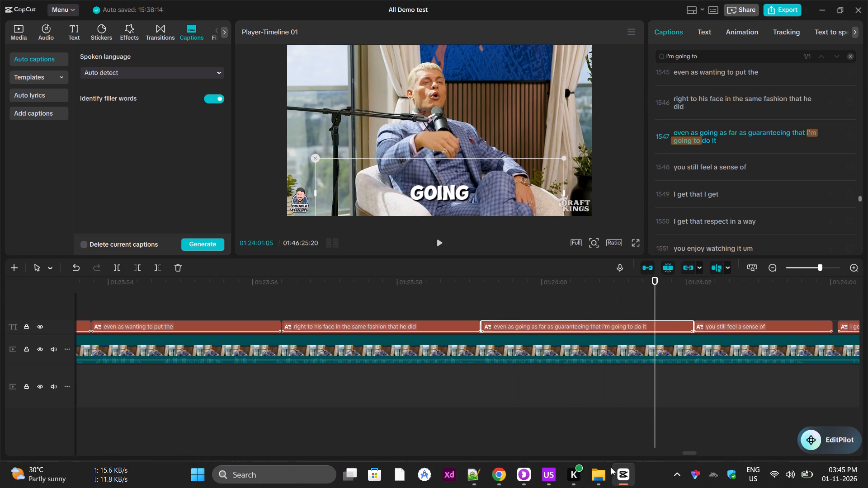
Find ChatGPT's phrase "I'm going to be champion" in the TurboScribe transcript of All Demo test.
{"action": "key", "text": "alt+Tab"}
{"action": "left_click", "coordinate": [354, 255]}
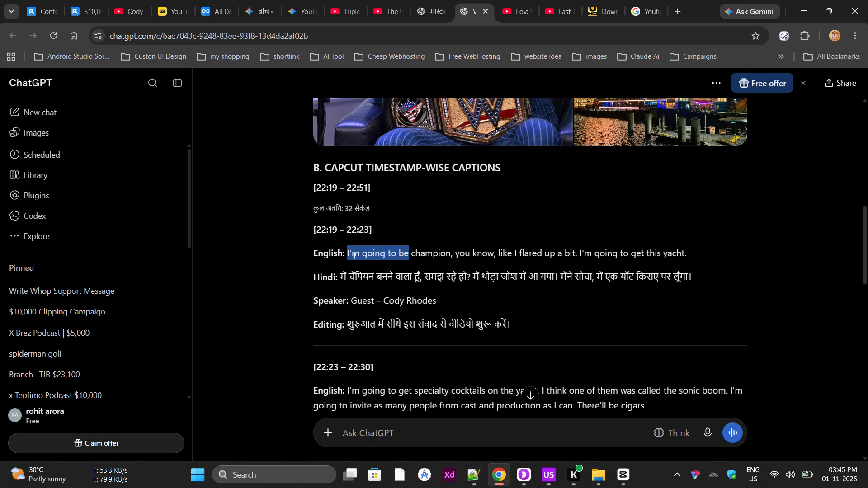
{"action": "left_click_drag", "start_coordinate": [348, 253], "coordinate": [449, 253]}
{"action": "key", "text": "ctrl+c"}
{"action": "key", "text": "ctrl+c"}
{"action": "key", "text": "ctrl+c"}
{"action": "key", "text": "ctrl+c"}
{"action": "key", "text": "ctrl+c"}
{"action": "key", "text": "ctrl+c"}
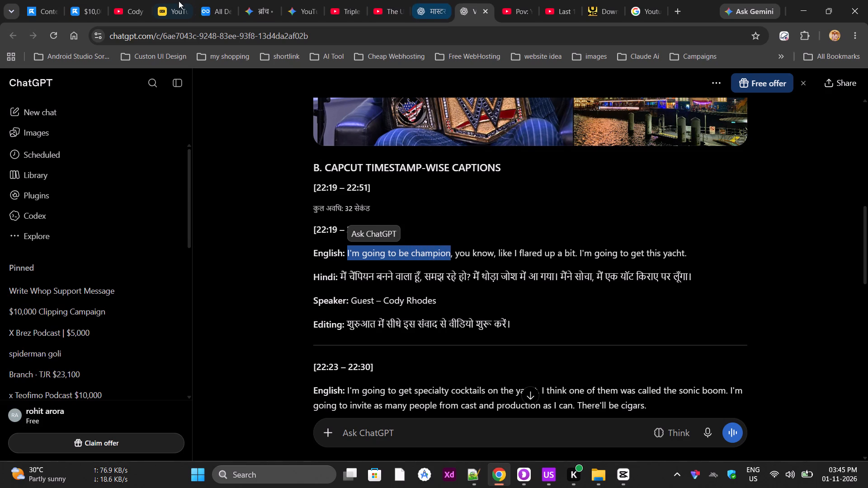
{"action": "left_click", "coordinate": [222, 0]}
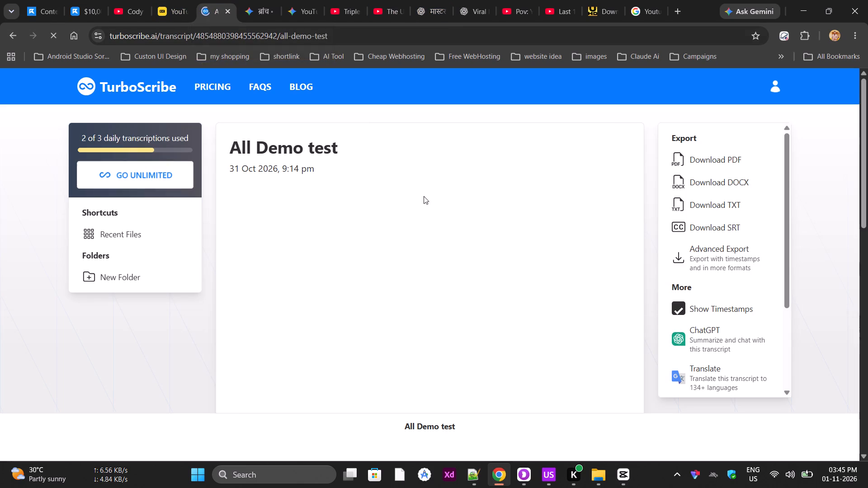
{"action": "left_click", "coordinate": [424, 160]}
{"action": "key", "text": "ctrl+f"}
{"action": "key", "text": "ctrl+v"}
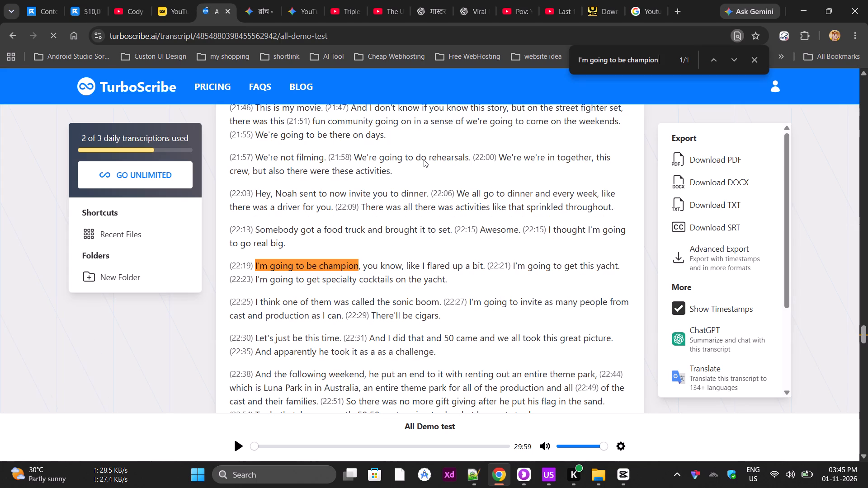
Play the transcript audio from the 22:19 line "I'm going to be champion".
{"action": "left_click", "coordinate": [242, 263]}
{"action": "left_click", "coordinate": [274, 262]}
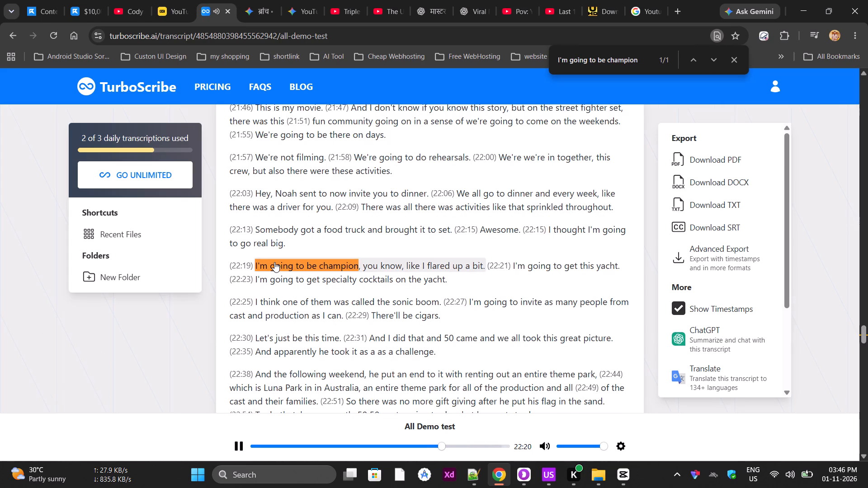
{"action": "key", "text": "space"}
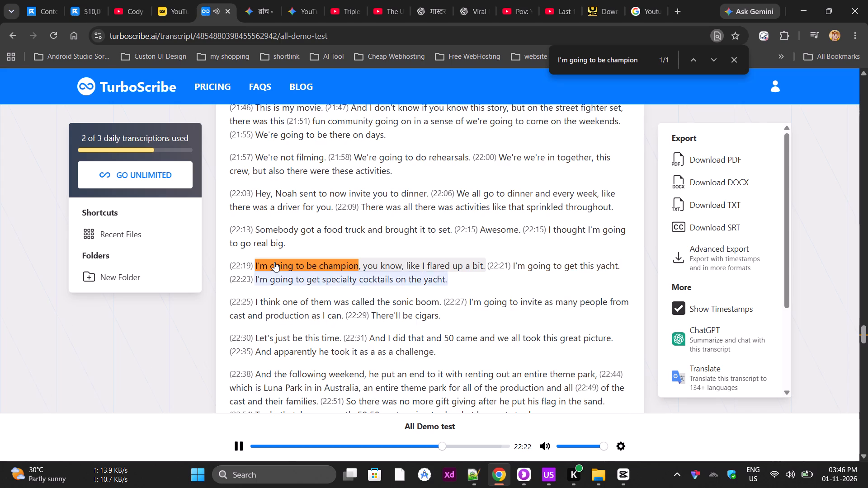
Search the CapCut captions for "you know, like I flared up a bit", copied from the transcript's 22:19 line.
{"action": "scroll", "coordinate": [307, 312], "scroll_direction": "up", "scroll_amount": 8}
{"action": "left_click", "coordinate": [362, 347]}
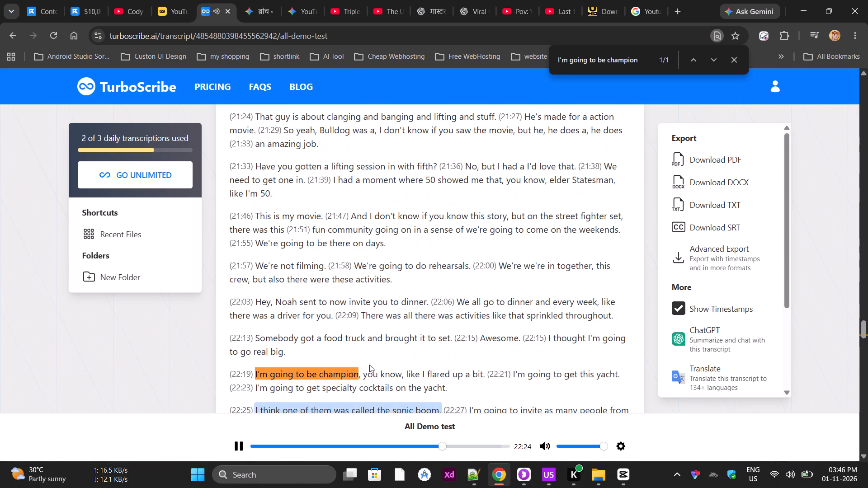
{"action": "left_click_drag", "start_coordinate": [361, 375], "coordinate": [473, 378]}
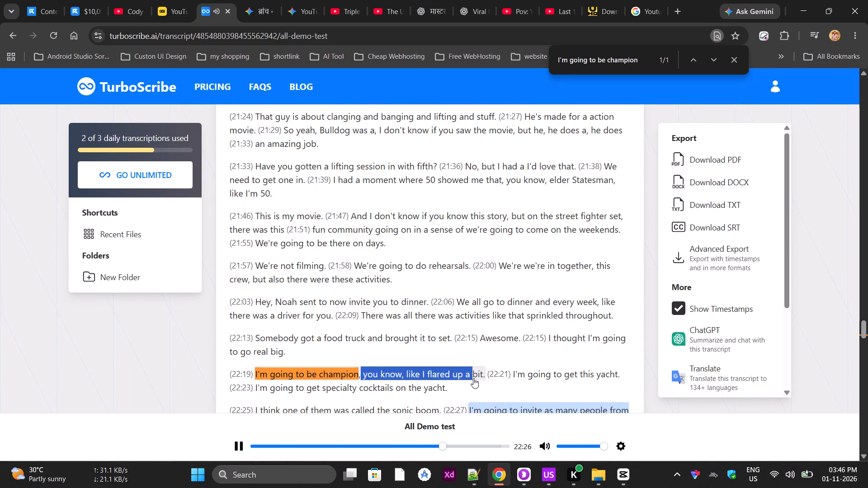
{"action": "left_click_drag", "start_coordinate": [473, 378], "coordinate": [482, 377]}
{"action": "key", "text": "ctrl+c"}
{"action": "key", "text": "ctrl+c"}
{"action": "key", "text": "ctrl+c"}
{"action": "key", "text": "ctrl+c"}
{"action": "key", "text": "ctrl+c"}
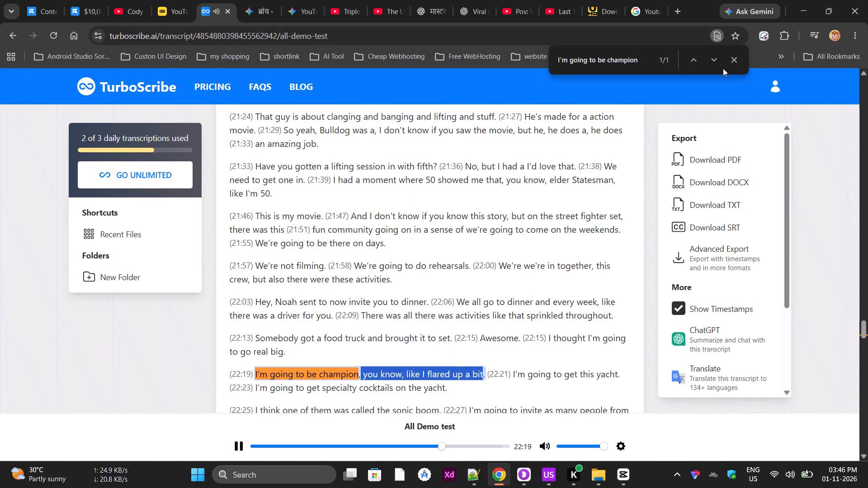
{"action": "left_click", "coordinate": [241, 444]}
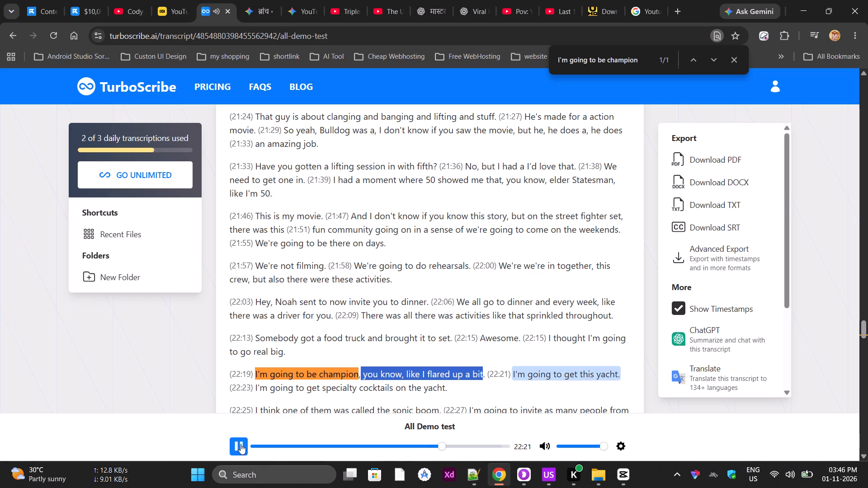
{"action": "key", "text": "alt+Tab"}
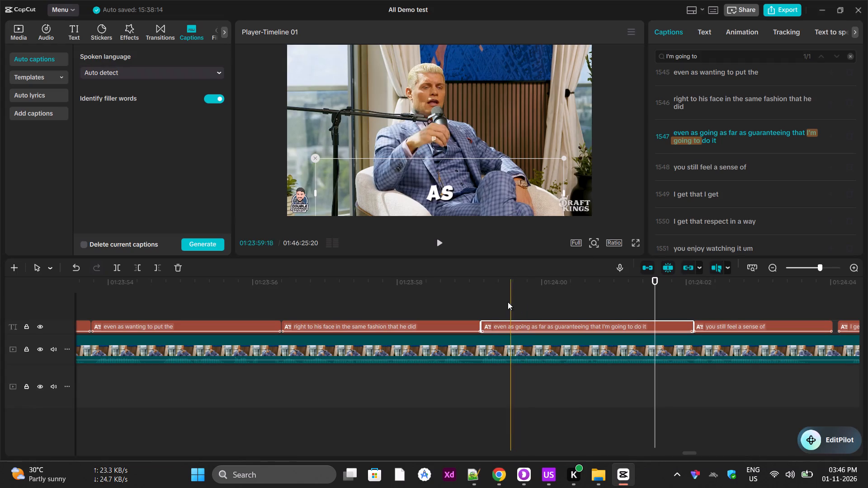
{"action": "left_click", "coordinate": [698, 51]}
{"action": "key", "text": "ctrl+a"}
{"action": "key", "text": "ctrl+v"}
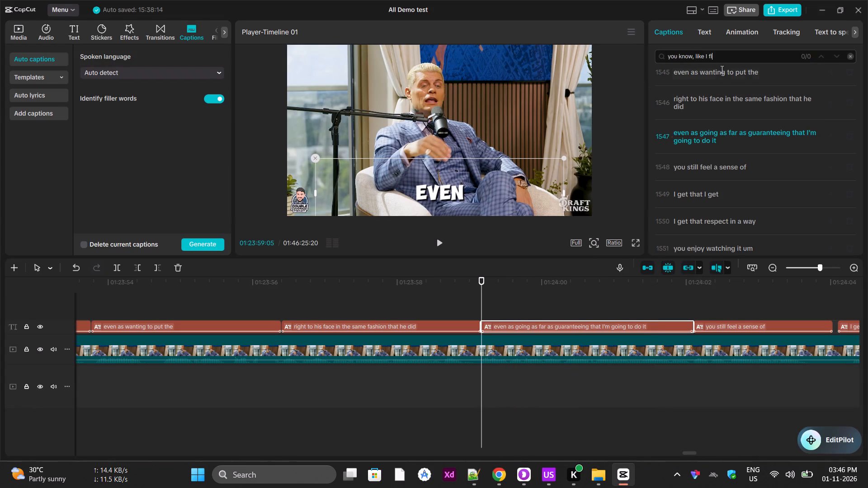
Search the CapCut captions for the transcript's 22:21 line "I'm going to get this yacht", shortening the query to "I'm going t".
{"action": "key", "text": "alt+Tab"}
{"action": "scroll", "coordinate": [453, 286], "scroll_direction": "down", "scroll_amount": 1}
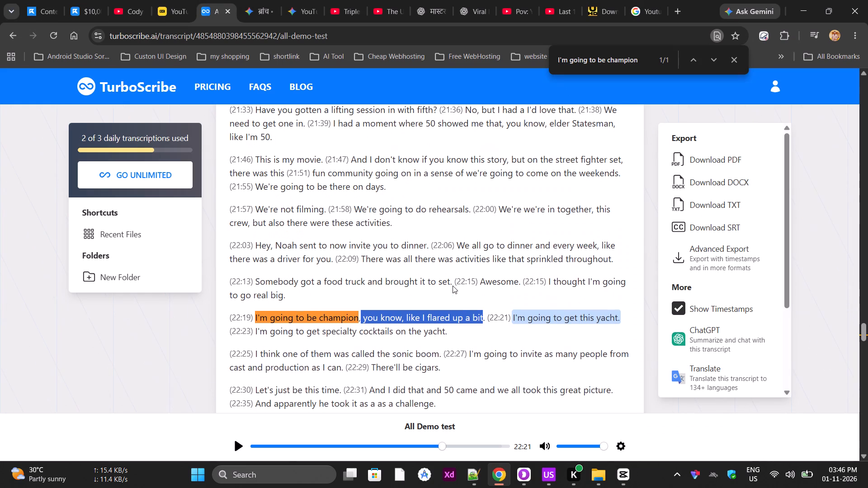
{"action": "left_click_drag", "start_coordinate": [514, 318], "coordinate": [618, 320]}
{"action": "key", "text": "ctrl+c"}
{"action": "key", "text": "ctrl+c"}
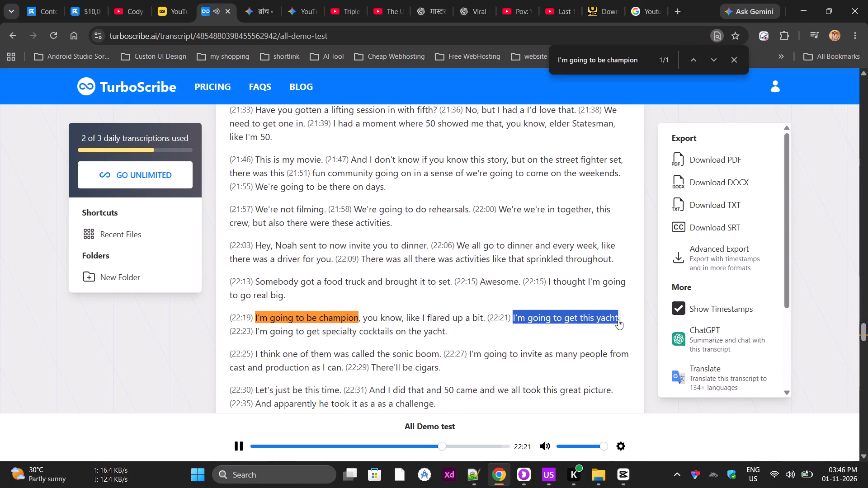
{"action": "key", "text": "alt+Tab"}
{"action": "left_click", "coordinate": [718, 54]}
{"action": "key", "text": "ctrl+a"}
{"action": "key", "text": "ctrl+v"}
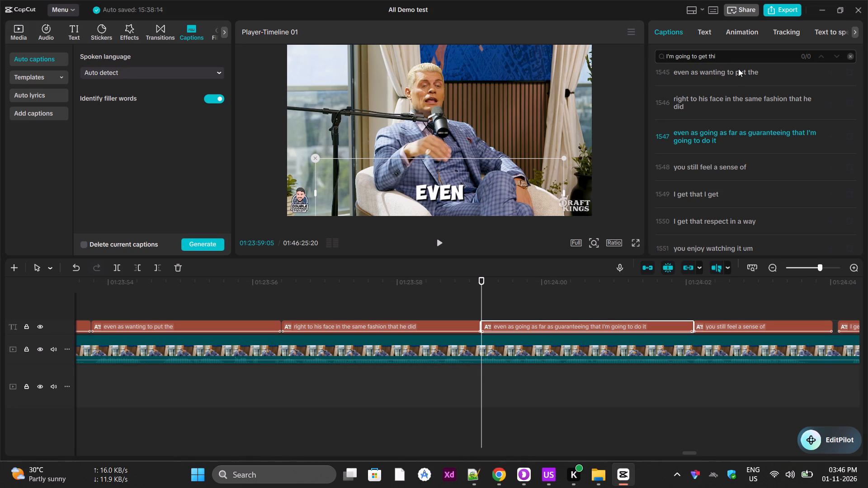
{"action": "key", "text": "BackSpace"}
{"action": "key", "text": "BackSpace"}
{"action": "key", "text": "BackSpace"}
{"action": "key", "text": "BackSpace"}
{"action": "key", "text": "BackSpace"}
{"action": "key", "text": "BackSpace"}
{"action": "key", "text": "BackSpace"}
{"action": "key", "text": "BackSpace"}
{"action": "key", "text": "BackSpace"}
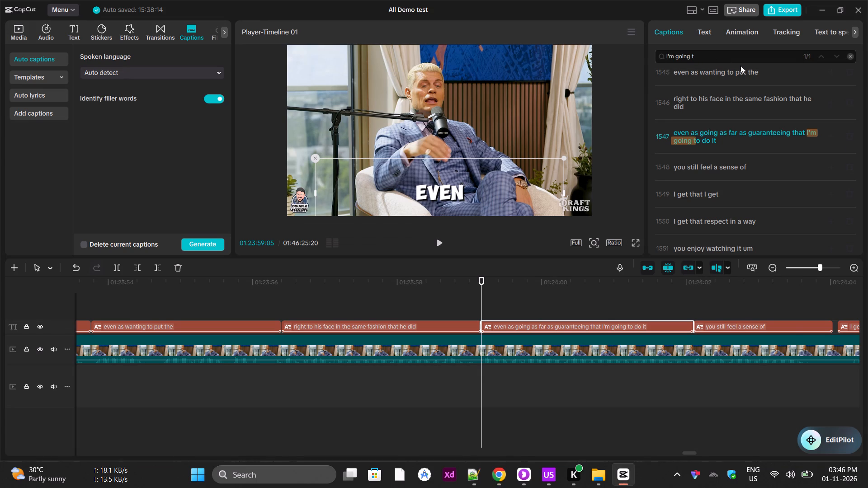
Replay the TurboScribe audio from the 22:19 champion line and the 22:15 line "I thought I'm going to go real big".
{"action": "key", "text": "alt+Tab"}
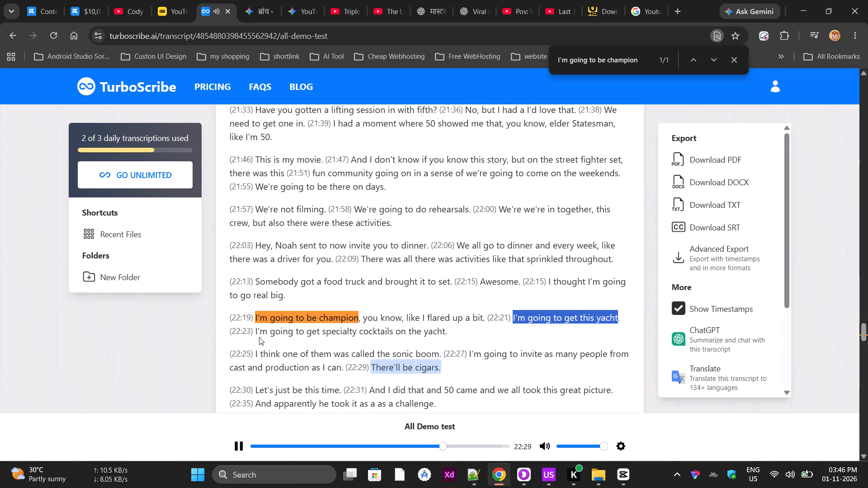
{"action": "left_click", "coordinate": [262, 317]}
{"action": "left_click", "coordinate": [262, 317]}
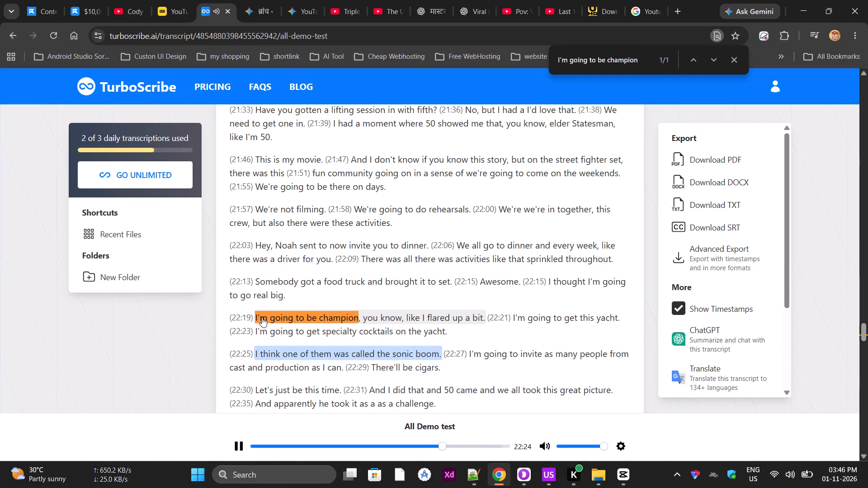
{"action": "left_click", "coordinate": [262, 317]}
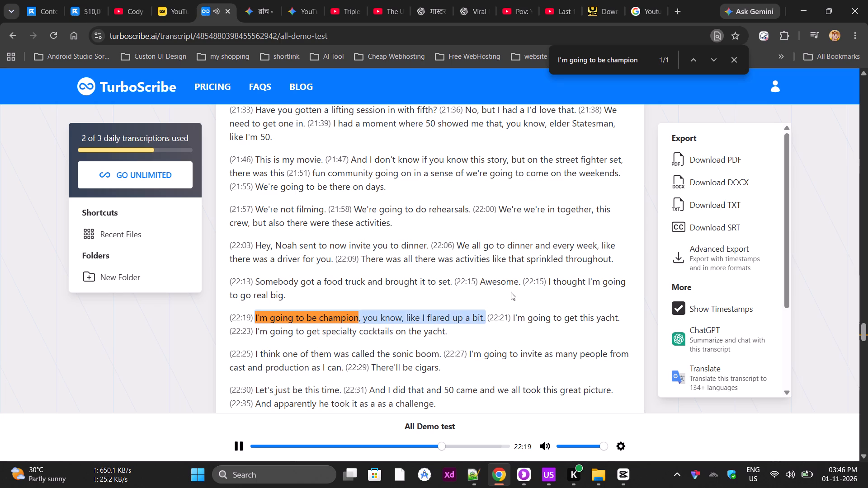
{"action": "left_click", "coordinate": [571, 280]}
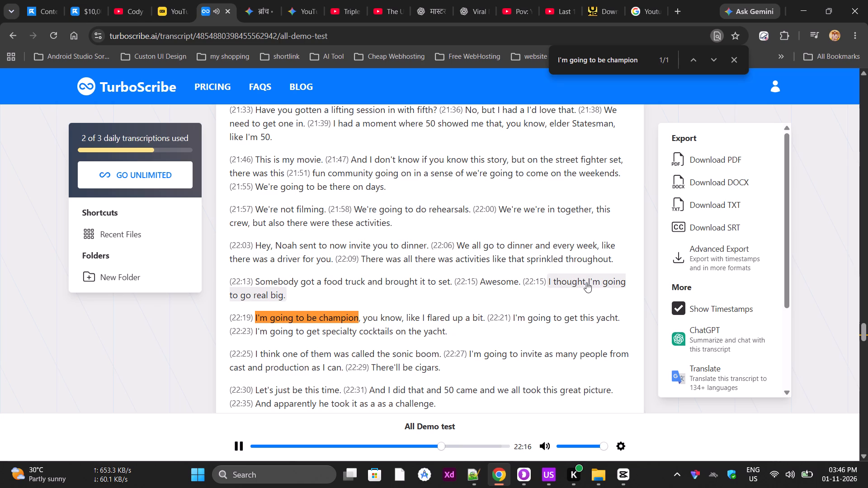
{"action": "key", "text": "space"}
{"action": "scroll", "coordinate": [581, 298], "scroll_direction": "up", "scroll_amount": 4}
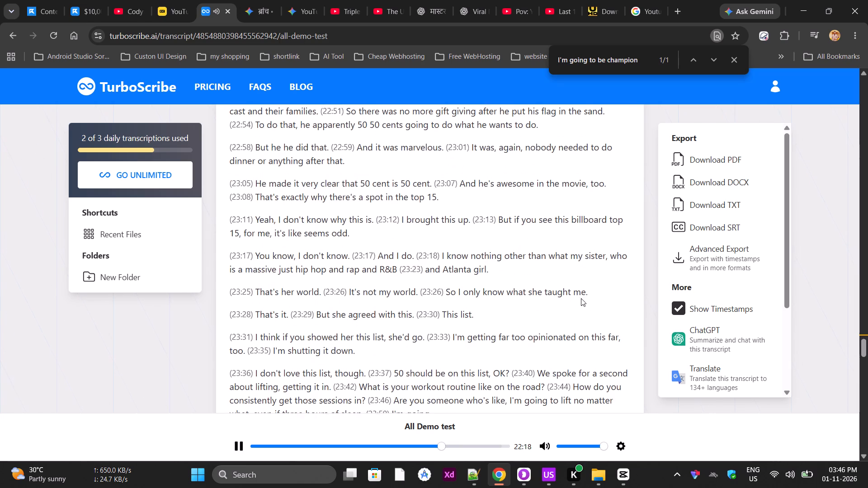
{"action": "scroll", "coordinate": [581, 298], "scroll_direction": "up", "scroll_amount": 1}
{"action": "left_click", "coordinate": [582, 217]}
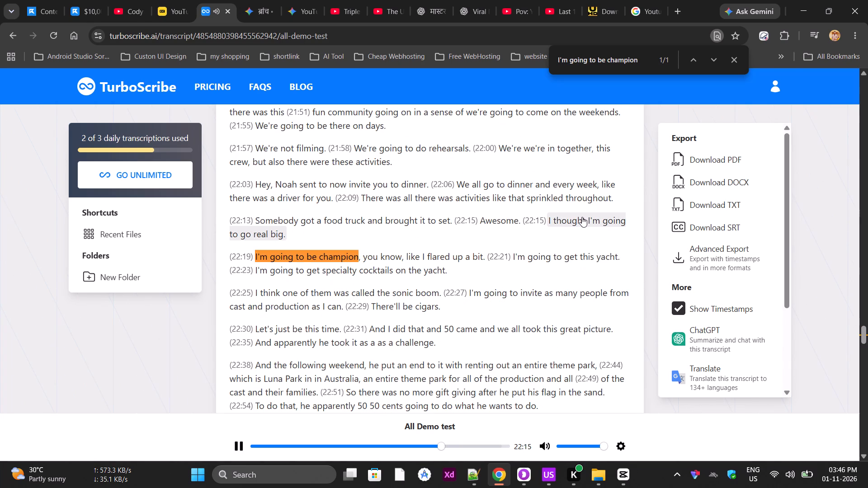
{"action": "left_click", "coordinate": [234, 448]}
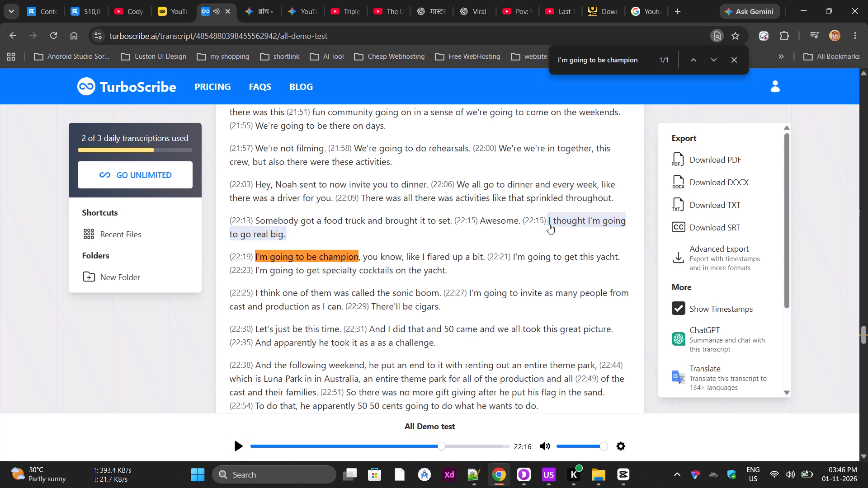
Search the CapCut captions for the transcript's 22:15 phrase "I thought I'm going", shortening the query to "I thought".
{"action": "left_click_drag", "start_coordinate": [547, 222], "coordinate": [626, 222]}
{"action": "key", "text": "ctrl+c"}
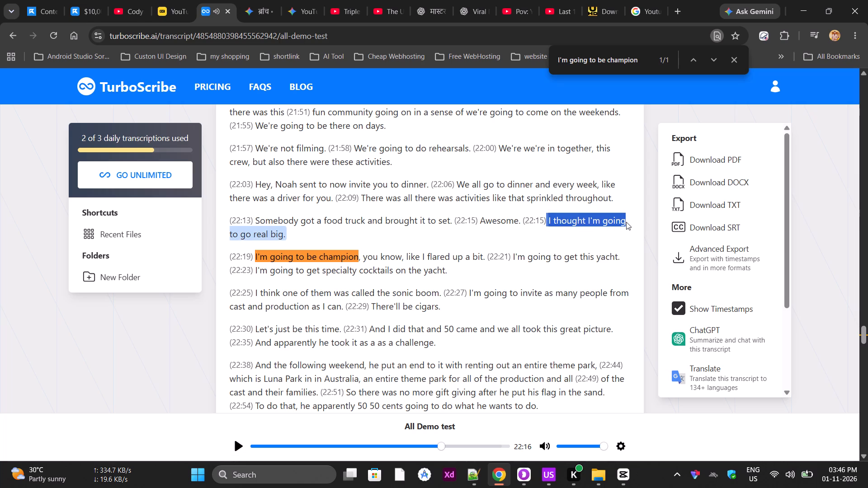
{"action": "key", "text": "ctrl+c"}
{"action": "key", "text": "ctrl+c"}
{"action": "key", "text": "ctrl+c"}
{"action": "key", "text": "ctrl+c"}
{"action": "key", "text": "ctrl+c"}
{"action": "key", "text": "alt+Tab"}
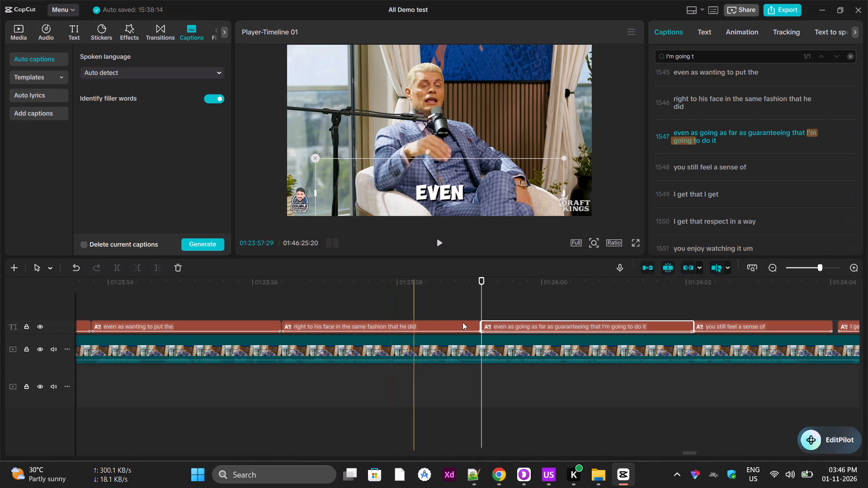
{"action": "left_click", "coordinate": [529, 322]}
{"action": "left_click", "coordinate": [703, 54]}
{"action": "key", "text": "ctrl+a"}
{"action": "key", "text": "ctrl+v"}
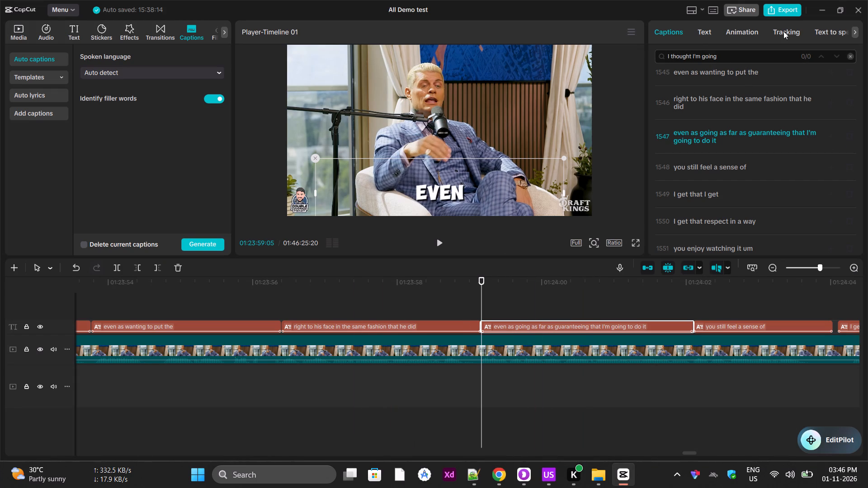
{"action": "key", "text": "BackSpace"}
{"action": "key", "text": "BackSpace"}
{"action": "key", "text": "BackSpace"}
{"action": "key", "text": "BackSpace"}
{"action": "key", "text": "BackSpace"}
{"action": "key", "text": "BackSpace"}
{"action": "key", "text": "BackSpace"}
{"action": "key", "text": "BackSpace"}
{"action": "key", "text": "BackSpace"}
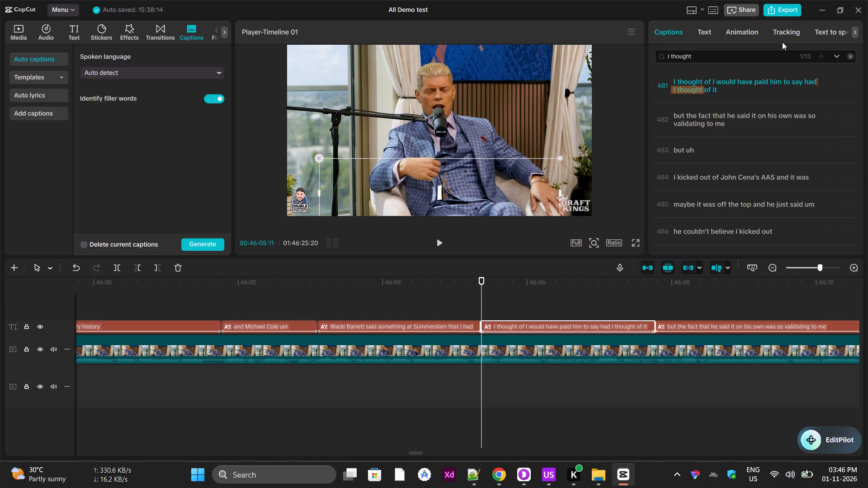
Go through the successive "I thought" caption matches, looking for the transcript's 22:15 line.
{"action": "left_click", "coordinate": [839, 54]}
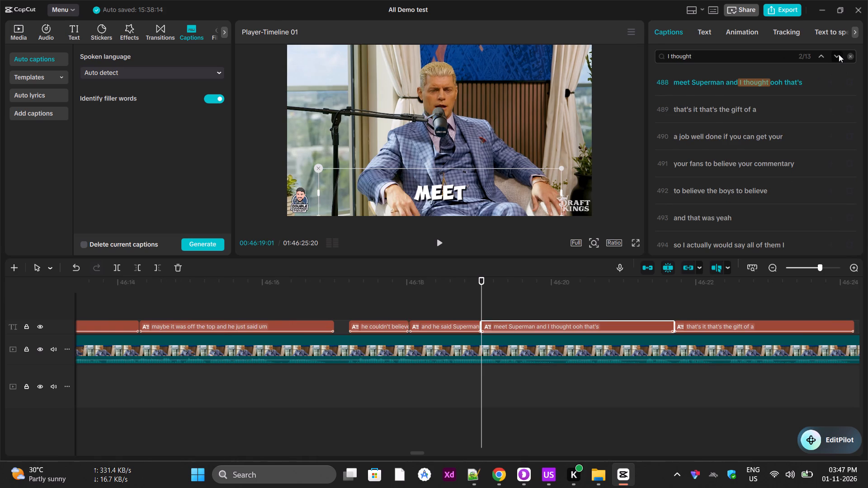
{"action": "left_click", "coordinate": [839, 54]}
{"action": "left_click", "coordinate": [839, 54]}
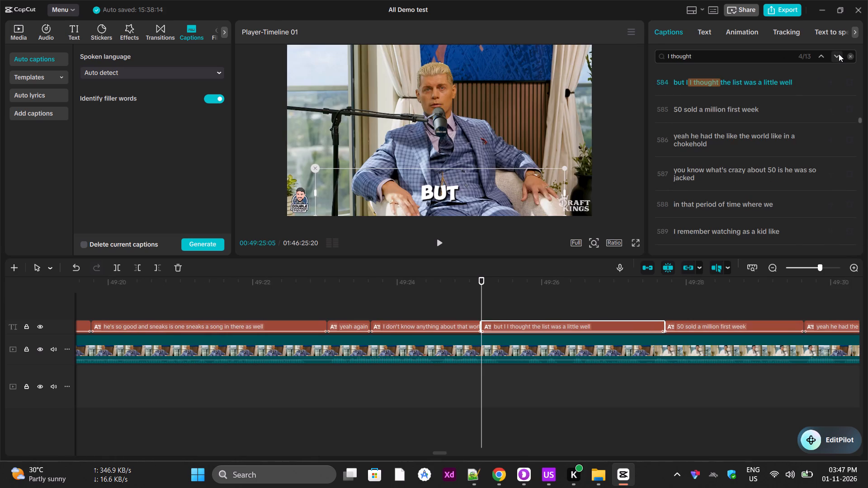
{"action": "key", "text": "alt+Tab"}
{"action": "key", "text": "alt+Tab"}
{"action": "left_click", "coordinate": [839, 54]}
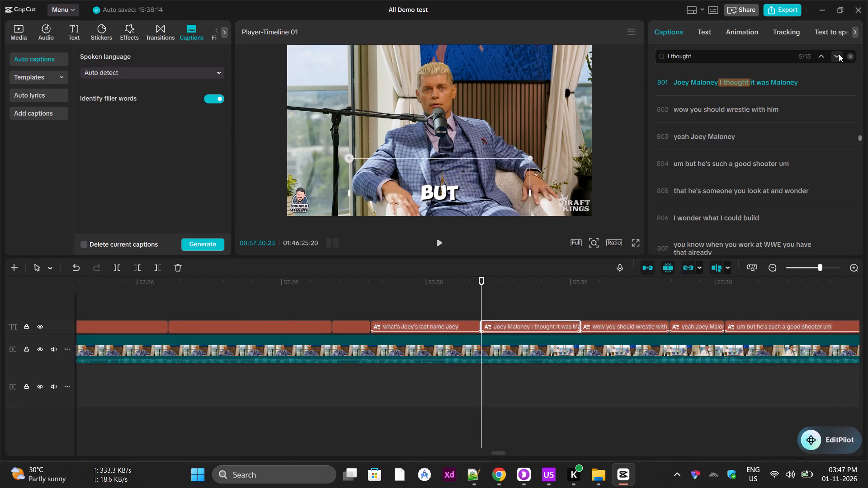
Search the CapCut captions for "to go real big." copied from the transcript, shorten the query to "to go", and check the next match.
{"action": "key", "text": "alt+Tab"}
{"action": "left_click_drag", "start_coordinate": [285, 236], "coordinate": [231, 234]}
{"action": "key", "text": "ctrl+c"}
{"action": "key", "text": "ctrl+c"}
{"action": "key", "text": "alt+Tab"}
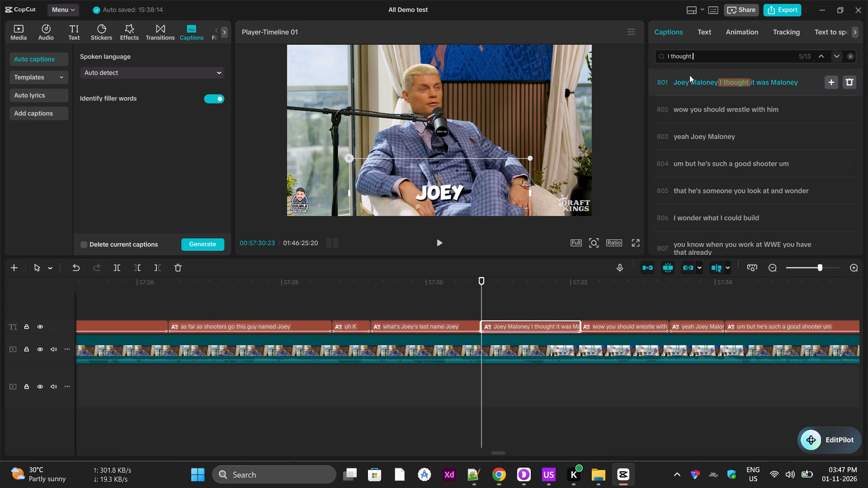
{"action": "left_click", "coordinate": [696, 56]}
{"action": "key", "text": "ctrl+a"}
{"action": "key", "text": "ctrl+v"}
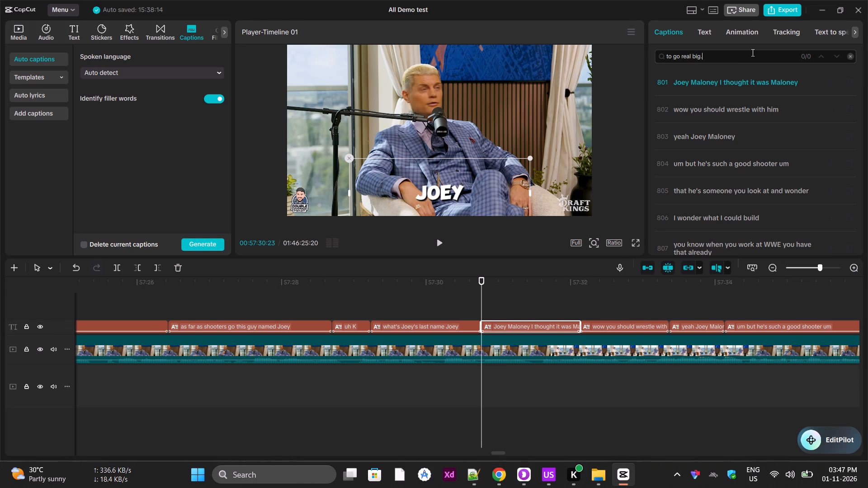
{"action": "key", "text": "BackSpace"}
{"action": "key", "text": "BackSpace"}
{"action": "key", "text": "BackSpace"}
{"action": "key", "text": "BackSpace"}
{"action": "key", "text": "BackSpace"}
{"action": "key", "text": "BackSpace"}
{"action": "key", "text": "BackSpace"}
{"action": "key", "text": "BackSpace"}
{"action": "key", "text": "BackSpace"}
{"action": "key", "text": "BackSpace"}
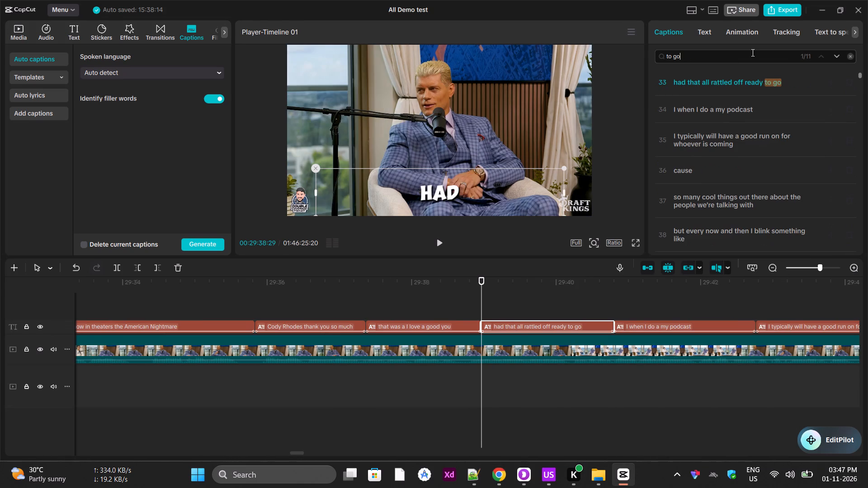
{"action": "left_click", "coordinate": [837, 57]}
Search the captions for "real big" and go to the caption "I thought I'm gonna go real big".
{"action": "left_click_drag", "start_coordinate": [693, 58], "coordinate": [576, 52]}
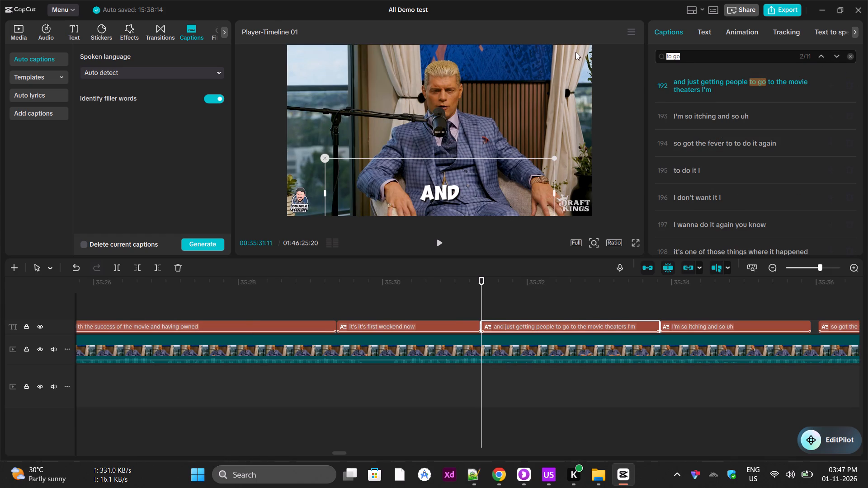
{"action": "type", "text": "rea"}
{"action": "type", "text": "l gi"}
{"action": "key", "text": "BackSpace"}
{"action": "key", "text": "BackSpace"}
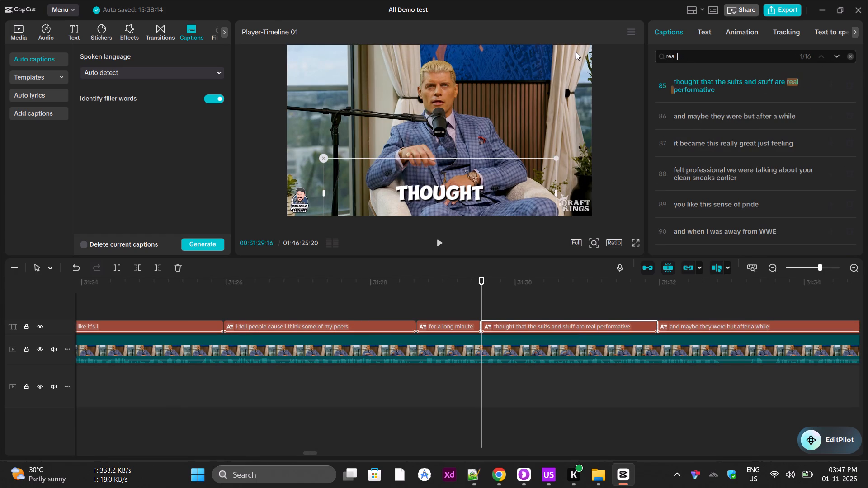
{"action": "type", "text": "bi"}
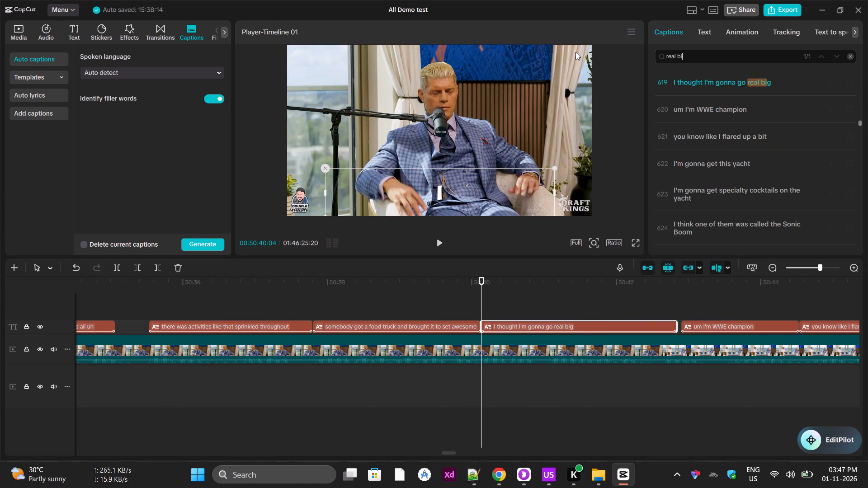
{"action": "key", "text": "g"}
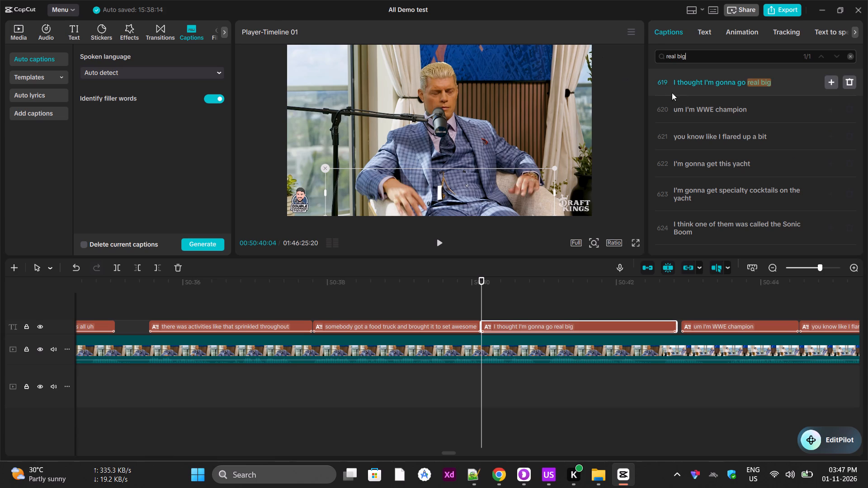
{"action": "left_click", "coordinate": [662, 87]}
Replay the TurboScribe audio from the 22:15 "real big" line and the 22:19 champion line, then pause it.
{"action": "key", "text": "alt+Tab"}
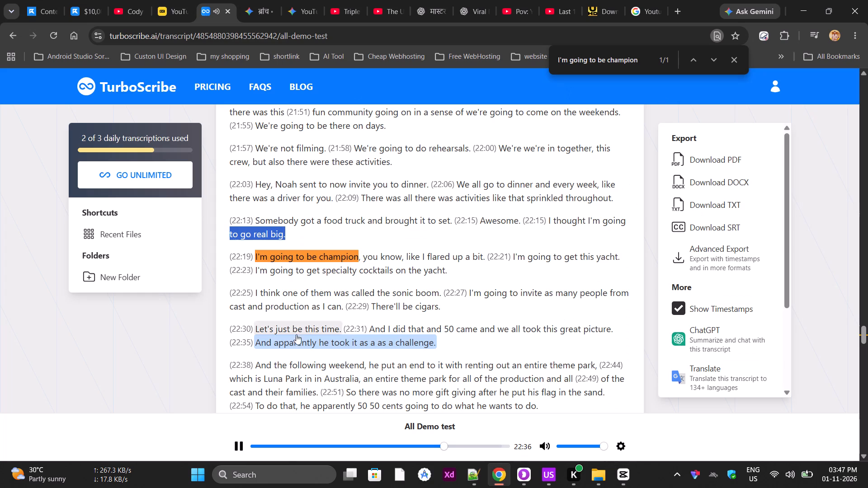
{"action": "left_click", "coordinate": [243, 451]}
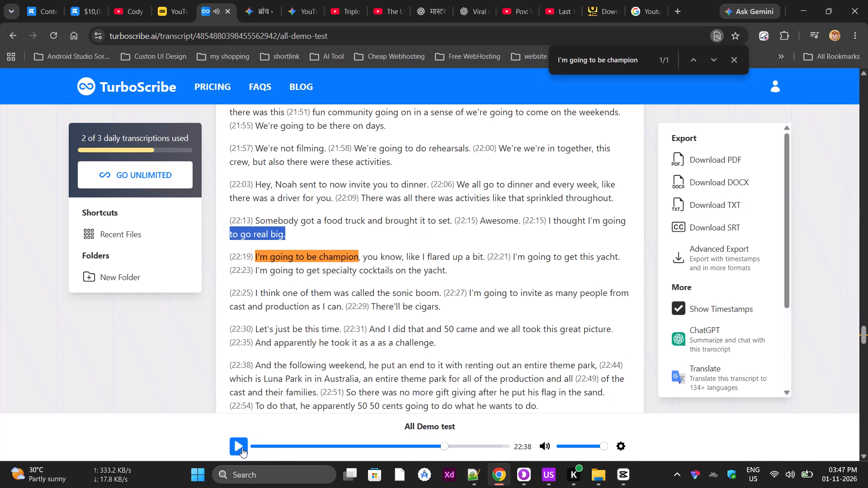
{"action": "left_click", "coordinate": [259, 227]}
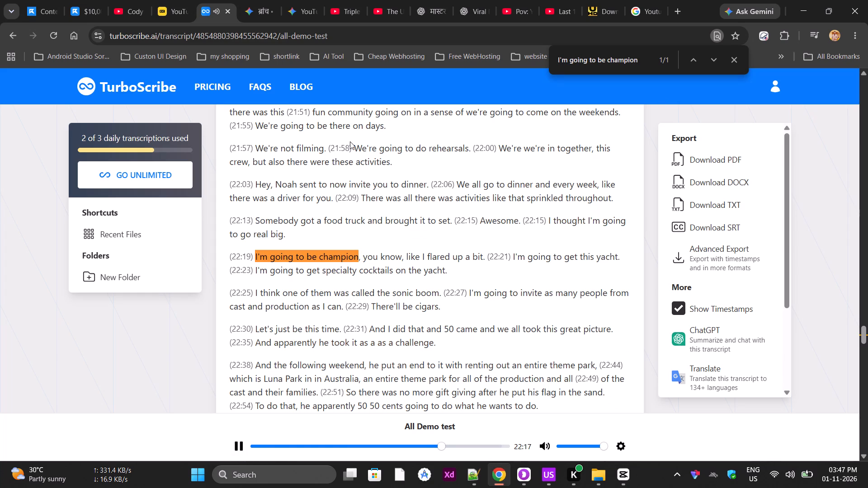
{"action": "left_click", "coordinate": [267, 251]}
{"action": "left_click", "coordinate": [261, 254]}
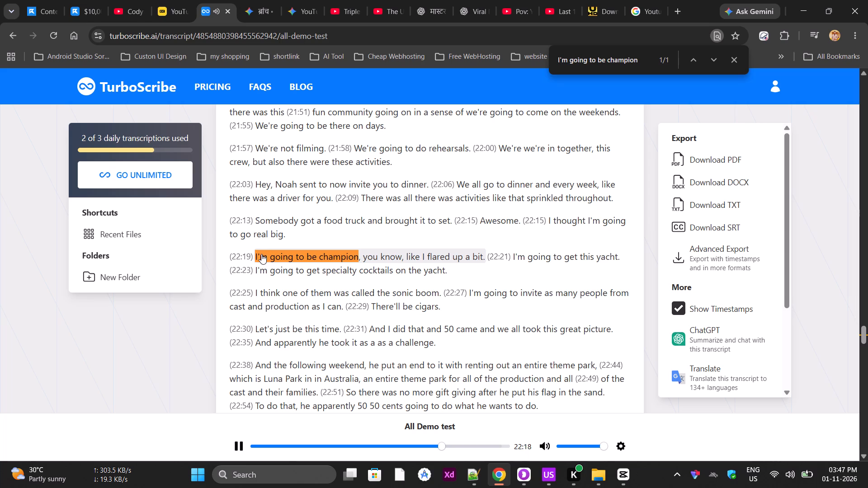
{"action": "left_click", "coordinate": [261, 259]}
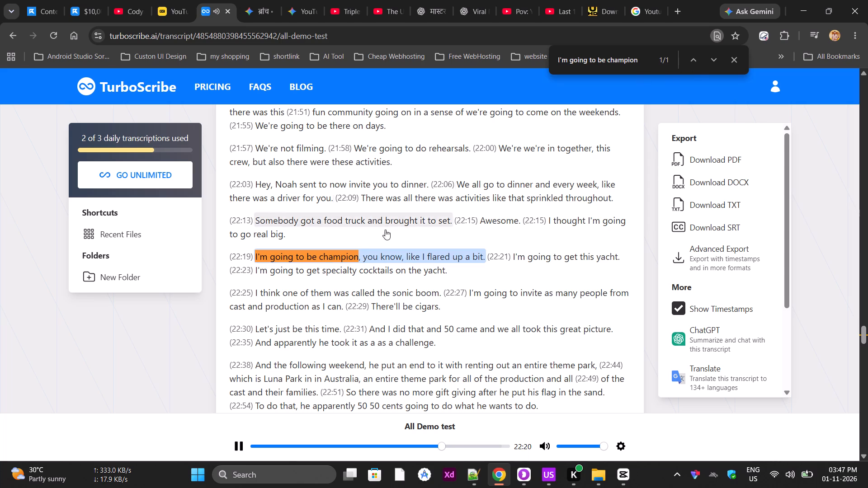
{"action": "left_click", "coordinate": [244, 449]}
{"action": "key", "text": "alt+Tab"}
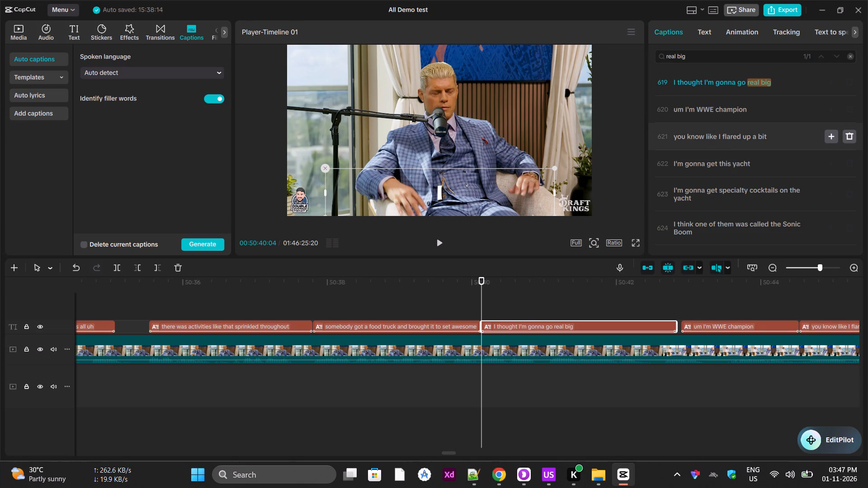
{"action": "scroll", "coordinate": [670, 146], "scroll_direction": "up", "scroll_amount": 1}
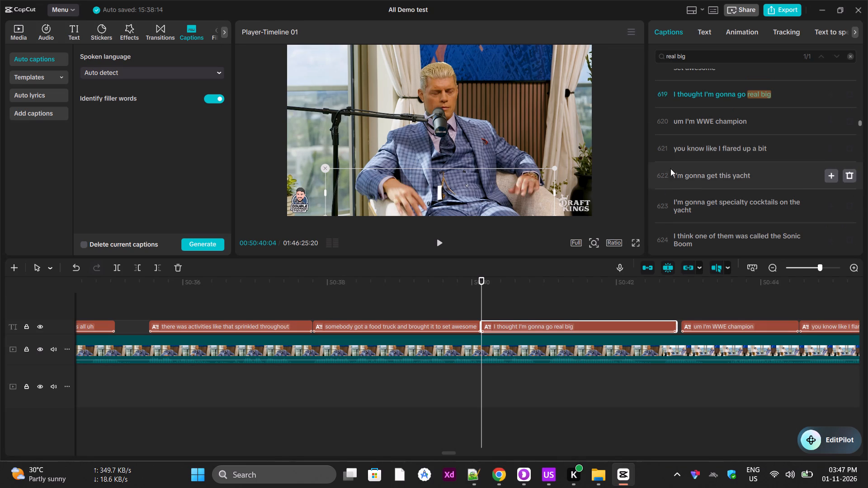
{"action": "scroll", "coordinate": [673, 172], "scroll_direction": "up", "scroll_amount": 2}
{"action": "left_click", "coordinate": [654, 138]}
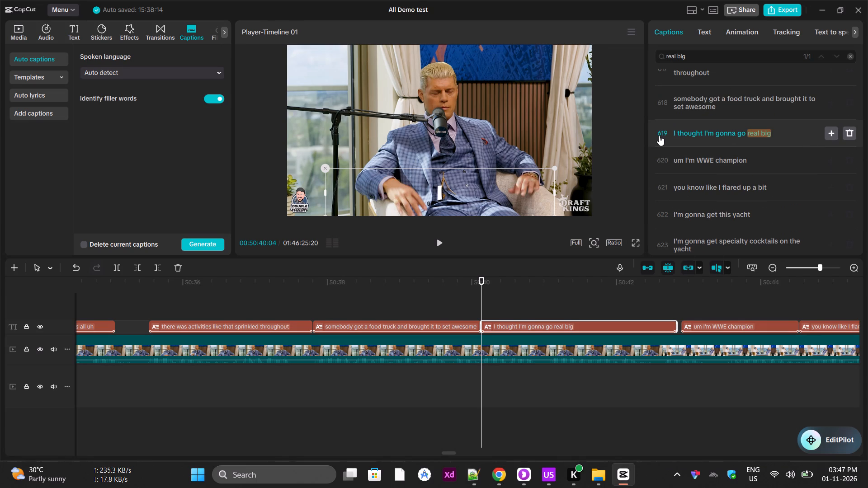
{"action": "left_click", "coordinate": [659, 136]}
{"action": "key", "text": "space"}
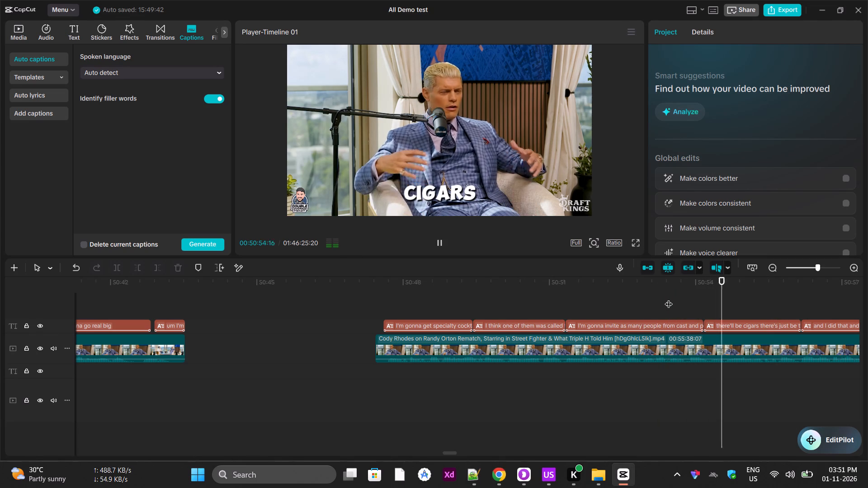
{"action": "key", "text": "space"}
{"action": "key", "text": "alt+Tab"}
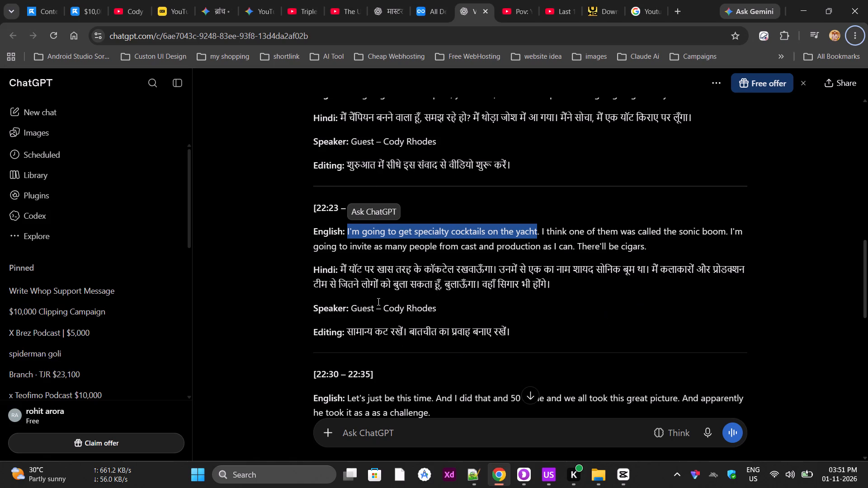
{"action": "key", "text": "alt+Tab"}
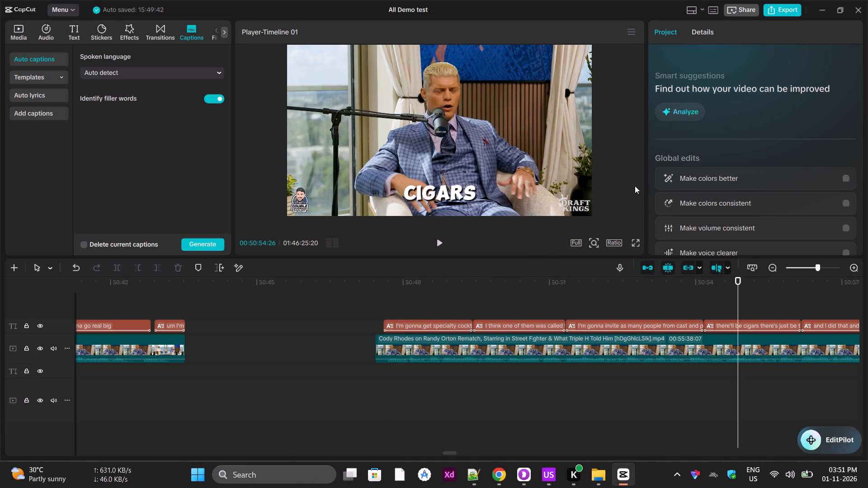
Split both the video clip and the cigars caption at 00:50:55:03, immediately after the word "cigars".
{"action": "key", "text": "Right"}
{"action": "key", "text": "Right"}
{"action": "key", "text": "Right"}
{"action": "key", "text": "Right"}
{"action": "key", "text": "Right"}
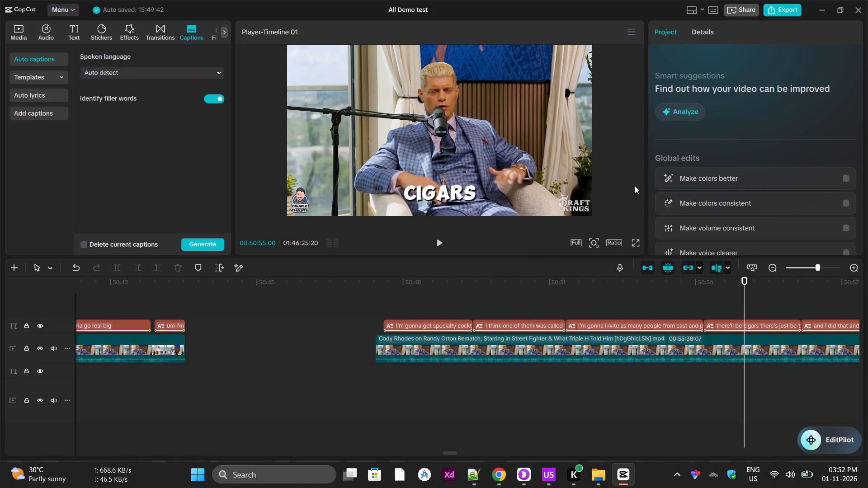
{"action": "key", "text": "Right"}
{"action": "key", "text": "Right"}
{"action": "key", "text": "Right"}
{"action": "key", "text": "Left"}
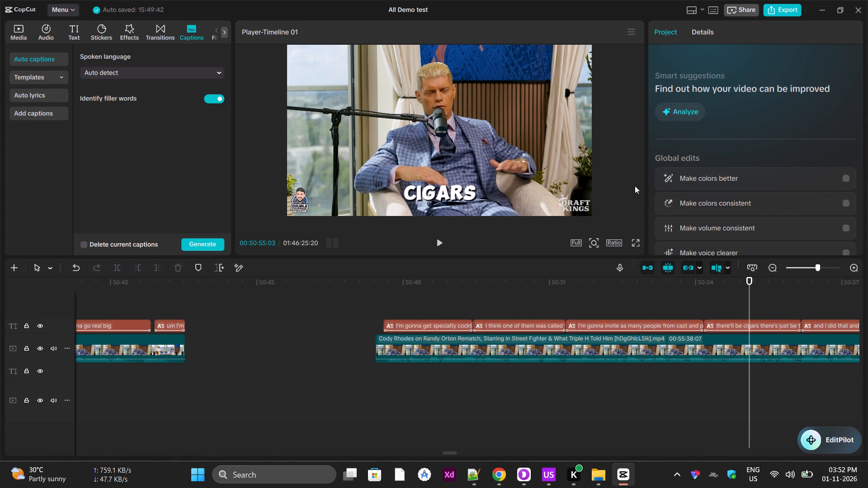
{"action": "left_click", "coordinate": [752, 347]}
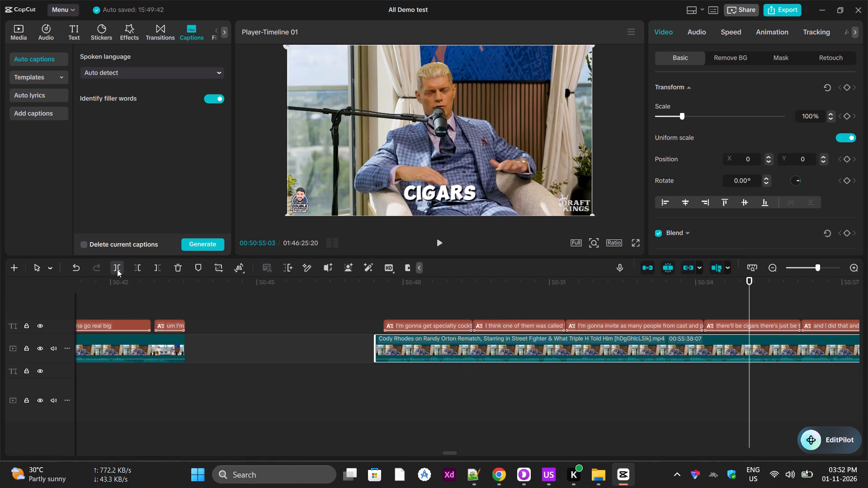
{"action": "left_click", "coordinate": [117, 269]}
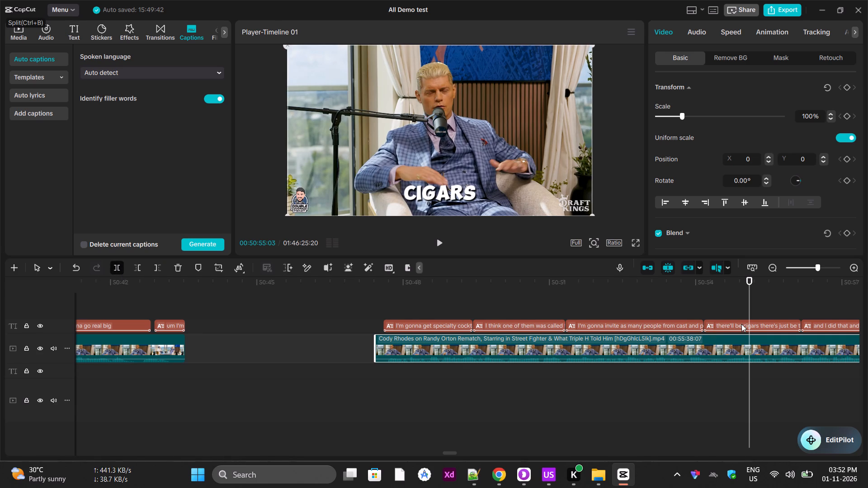
{"action": "left_click", "coordinate": [741, 324]}
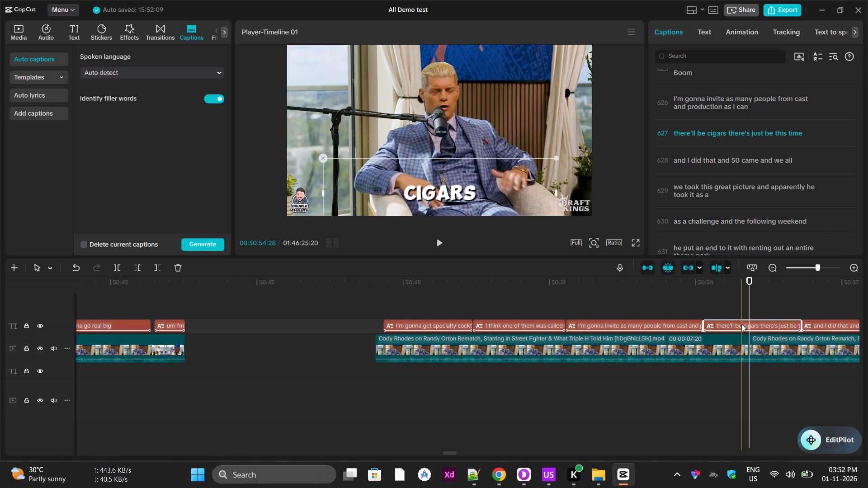
{"action": "left_click", "coordinate": [116, 269]}
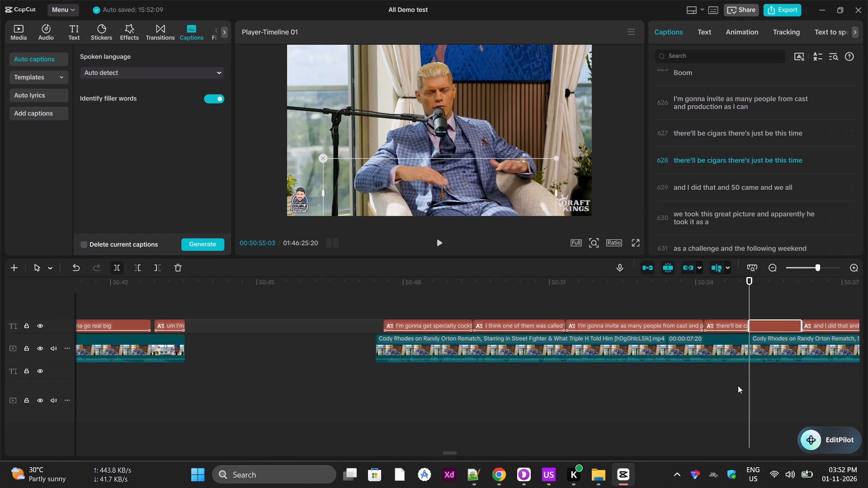
Move the cut specialty cocktails-to-cigars video segment together with its four captions onto the lower video and caption tracks.
{"action": "left_click_drag", "start_coordinate": [740, 400], "coordinate": [499, 295]}
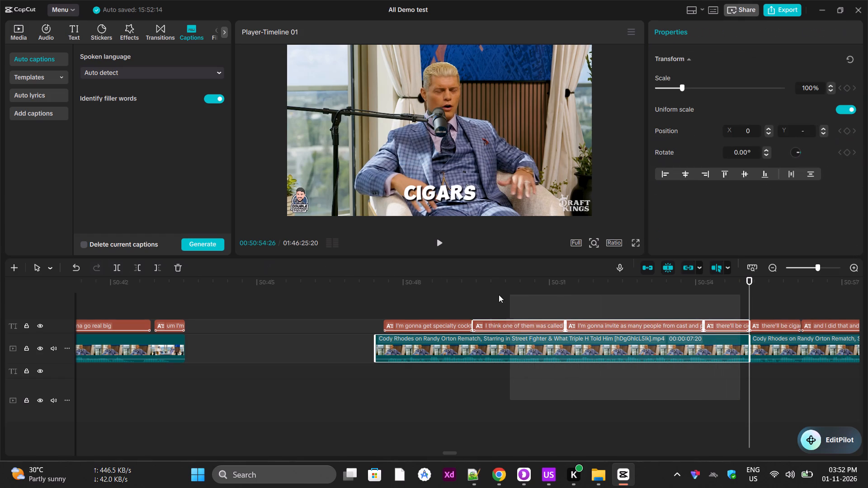
{"action": "left_click_drag", "start_coordinate": [499, 295], "coordinate": [337, 294]}
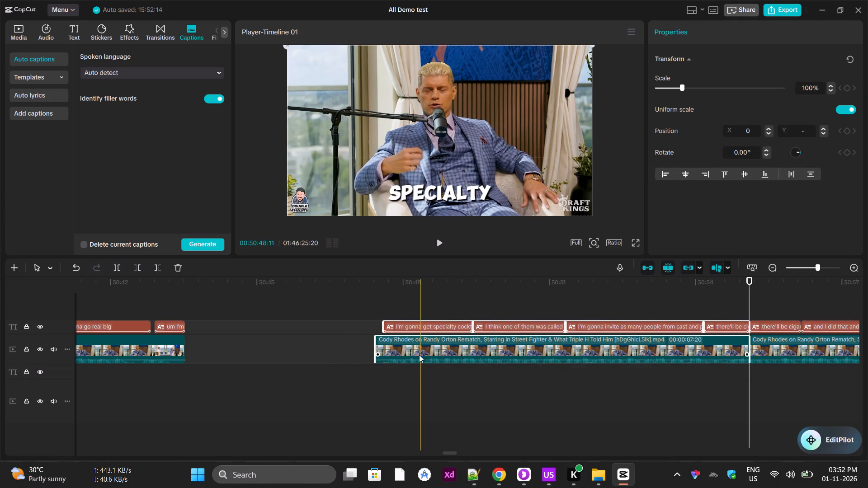
{"action": "left_click_drag", "start_coordinate": [403, 343], "coordinate": [152, 401]}
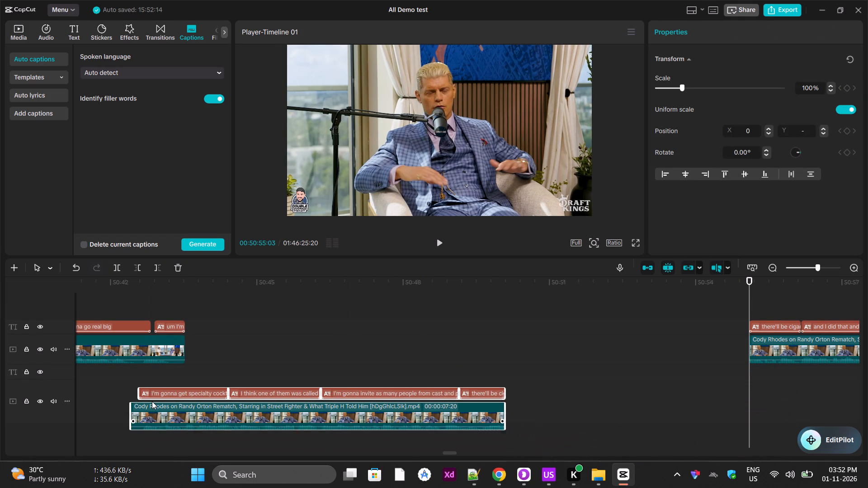
{"action": "left_click_drag", "start_coordinate": [152, 401], "coordinate": [150, 404]}
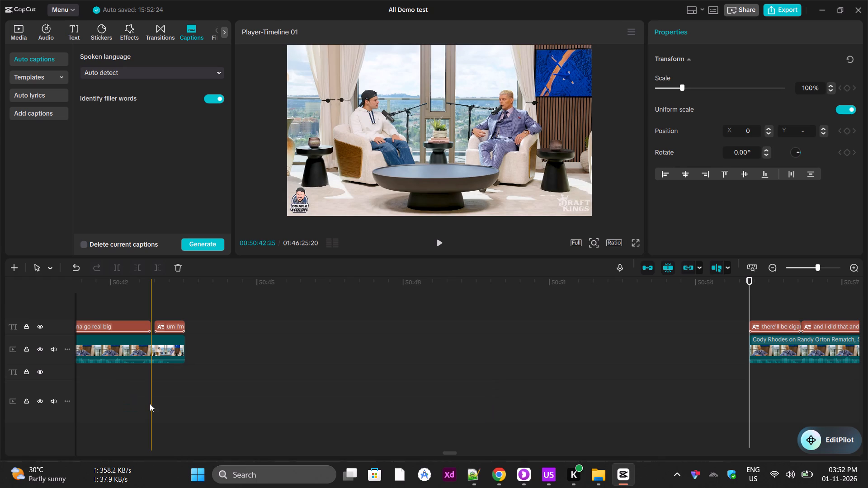
In Chrome, copy ChatGPT's 22:30 text from "Let's just be this time" to "great picture" and search the TurboScribe transcript for it.
{"action": "key", "text": "alt+Tab"}
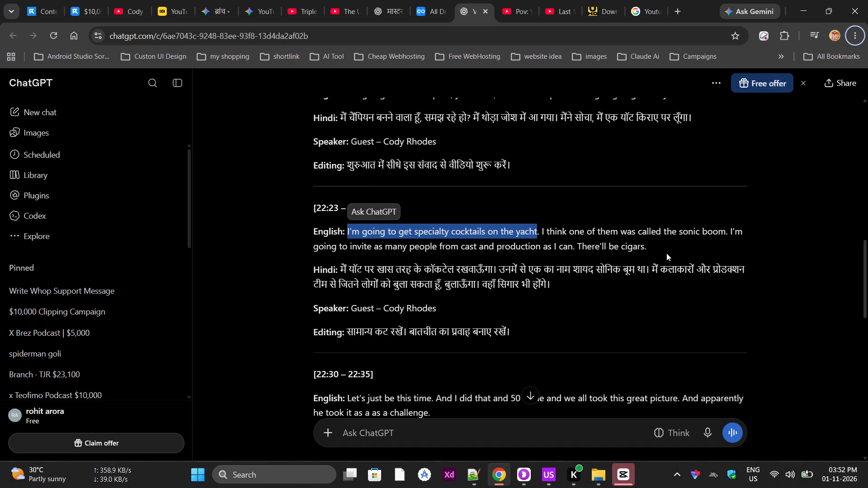
{"action": "scroll", "coordinate": [345, 322], "scroll_direction": "down", "scroll_amount": 1}
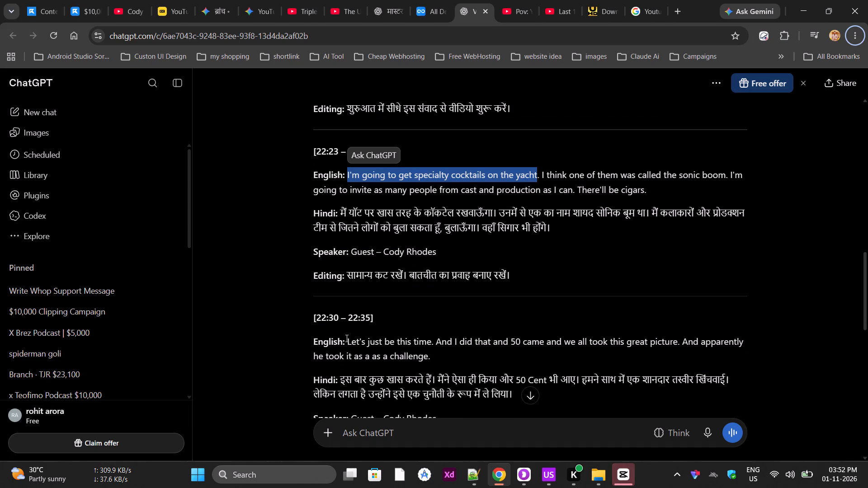
{"action": "left_click_drag", "start_coordinate": [347, 339], "coordinate": [438, 343]}
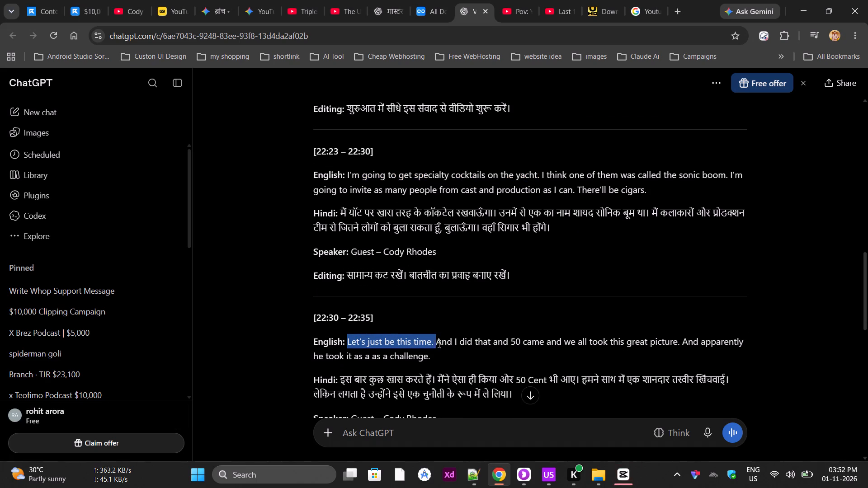
{"action": "left_click_drag", "start_coordinate": [438, 343], "coordinate": [679, 343]}
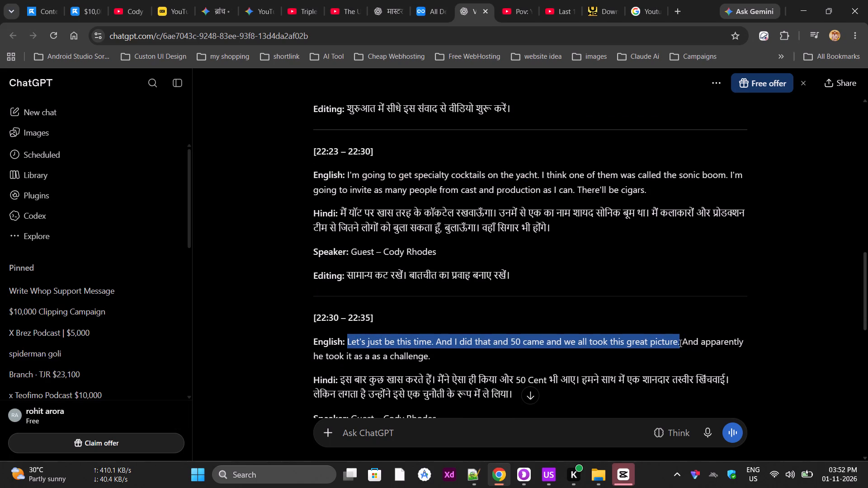
{"action": "left_click_drag", "start_coordinate": [679, 343], "coordinate": [678, 343]}
{"action": "key", "text": "ctrl+c"}
{"action": "key", "text": "ctrl+c"}
{"action": "key", "text": "ctrl+c"}
{"action": "key", "text": "ctrl+c"}
{"action": "key", "text": "ctrl+c"}
{"action": "key", "text": "ctrl+c"}
{"action": "key", "text": "ctrl+c"}
{"action": "key", "text": "ctrl+c"}
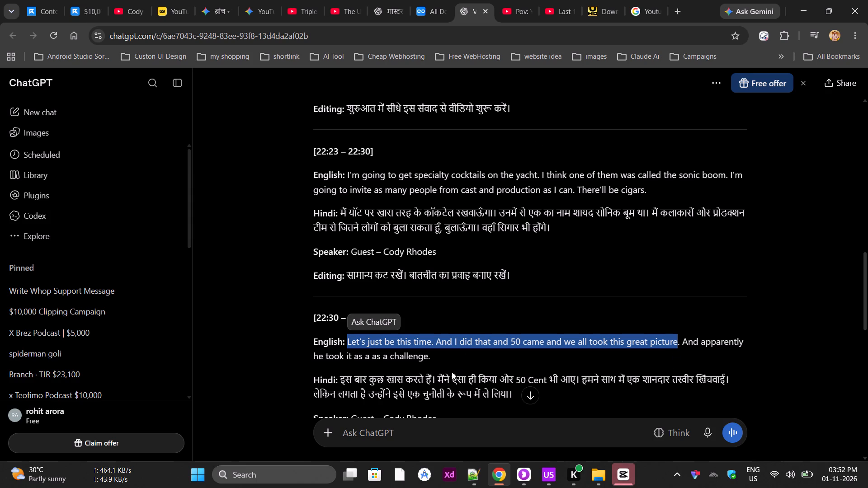
{"action": "left_click", "coordinate": [433, 0]}
{"action": "left_click", "coordinate": [411, 260]}
{"action": "key", "text": "ctrl+f"}
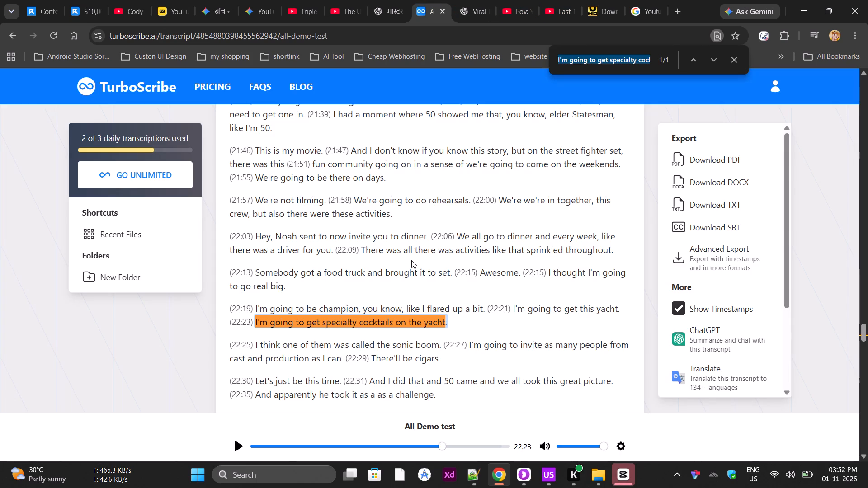
{"action": "key", "text": "ctrl+v"}
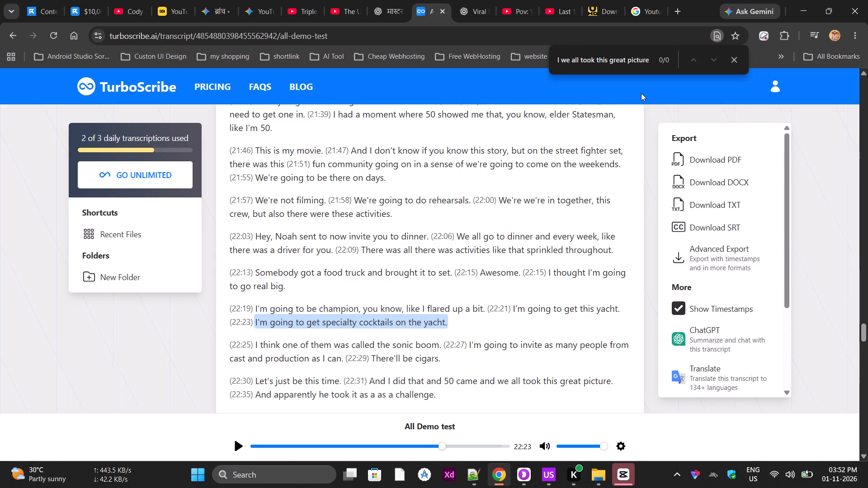
Shorten the transcript search phrase to "Let's just be this time.".
{"action": "key", "text": "BackSpace"}
{"action": "key", "text": "BackSpace"}
{"action": "key", "text": "BackSpace"}
{"action": "key", "text": "BackSpace"}
{"action": "key", "text": "BackSpace"}
{"action": "key", "text": "BackSpace"}
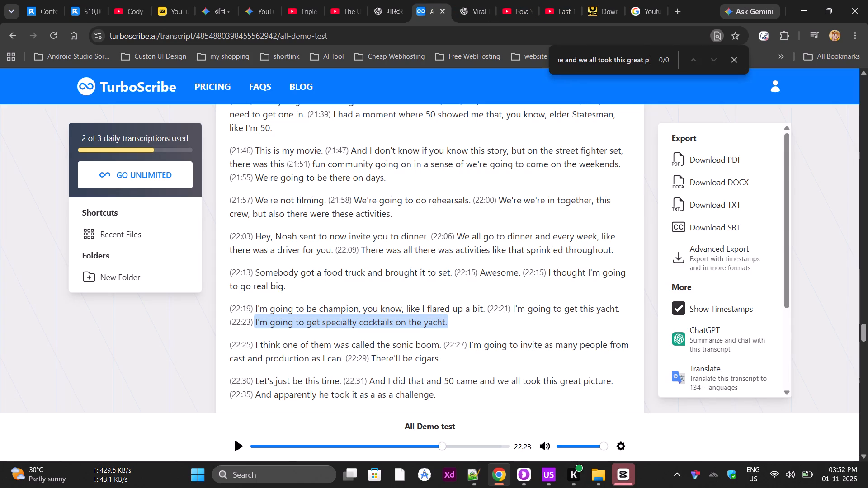
{"action": "key", "text": "BackSpace"}
{"action": "key", "text": "BackSpace"}
{"action": "key", "text": "BackSpace"}
{"action": "key", "text": "BackSpace"}
{"action": "key", "text": "BackSpace"}
{"action": "key", "text": "BackSpace"}
{"action": "key", "text": "BackSpace"}
{"action": "key", "text": "BackSpace"}
{"action": "key", "text": "BackSpace"}
{"action": "key", "text": "BackSpace"}
{"action": "key", "text": "BackSpace"}
{"action": "key", "text": "BackSpace"}
{"action": "key", "text": "BackSpace"}
{"action": "key", "text": "BackSpace"}
{"action": "key", "text": "BackSpace"}
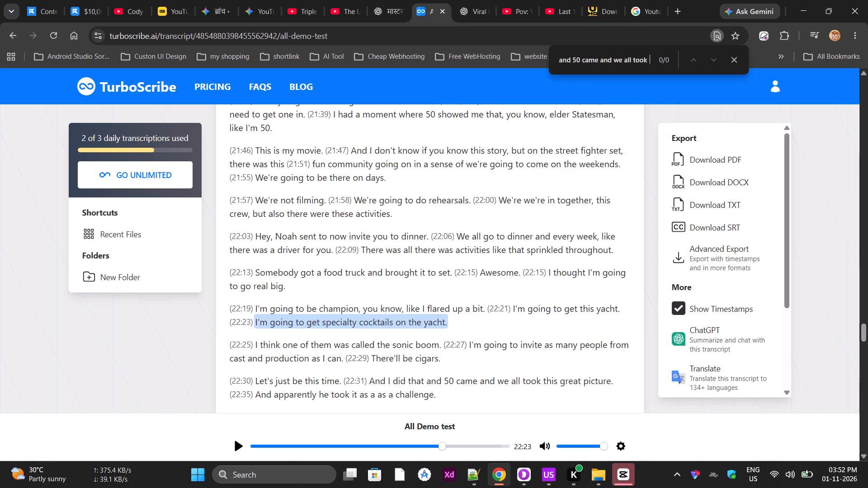
{"action": "key", "text": "BackSpace"}
{"action": "key", "text": "BackSpace"}
{"action": "key", "text": "BackSpace"}
{"action": "key", "text": "BackSpace"}
{"action": "key", "text": "BackSpace"}
{"action": "key", "text": "BackSpace"}
{"action": "key", "text": "BackSpace"}
{"action": "key", "text": "BackSpace"}
{"action": "key", "text": "BackSpace"}
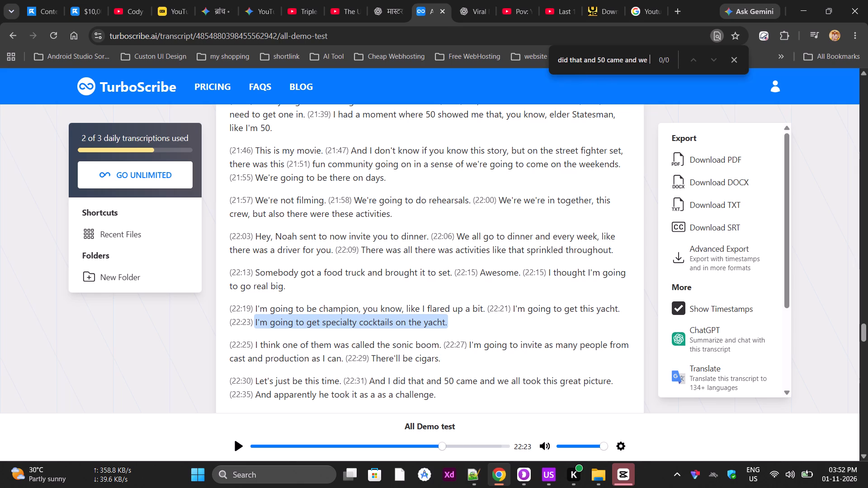
{"action": "key", "text": "BackSpace"}
{"action": "key", "text": "BackSpace"}
{"action": "key", "text": "BackSpace"}
{"action": "key", "text": "BackSpace"}
{"action": "key", "text": "BackSpace"}
{"action": "key", "text": "BackSpace"}
{"action": "key", "text": "BackSpace"}
{"action": "key", "text": "BackSpace"}
{"action": "key", "text": "BackSpace"}
{"action": "key", "text": "BackSpace"}
{"action": "key", "text": "BackSpace"}
{"action": "key", "text": "BackSpace"}
{"action": "key", "text": "BackSpace"}
{"action": "key", "text": "BackSpace"}
{"action": "key", "text": "BackSpace"}
{"action": "key", "text": "BackSpace"}
{"action": "key", "text": "BackSpace"}
{"action": "key", "text": "BackSpace"}
{"action": "key", "text": "BackSpace"}
{"action": "key", "text": "BackSpace"}
{"action": "key", "text": "BackSpace"}
{"action": "key", "text": "BackSpace"}
{"action": "key", "text": "BackSpace"}
{"action": "key", "text": "BackSpace"}
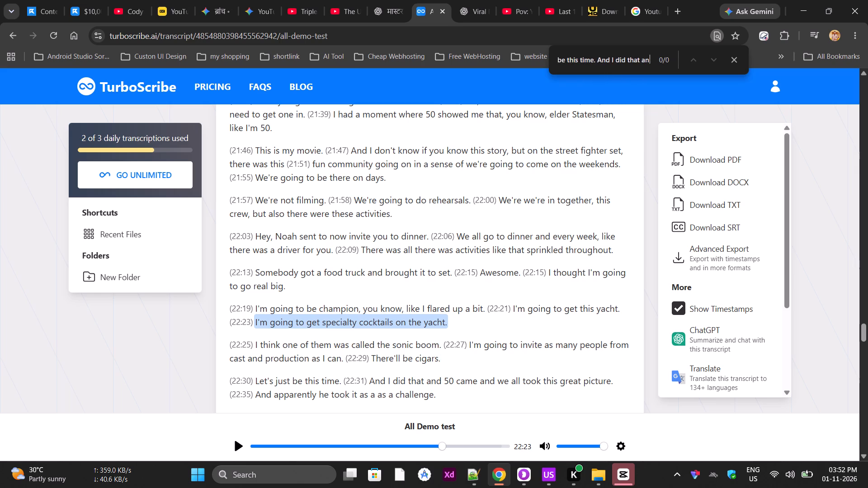
{"action": "key", "text": "BackSpace"}
{"action": "key", "text": "BackSpace"}
{"action": "key", "text": "BackSpace"}
{"action": "key", "text": "BackSpace"}
{"action": "key", "text": "BackSpace"}
{"action": "key", "text": "BackSpace"}
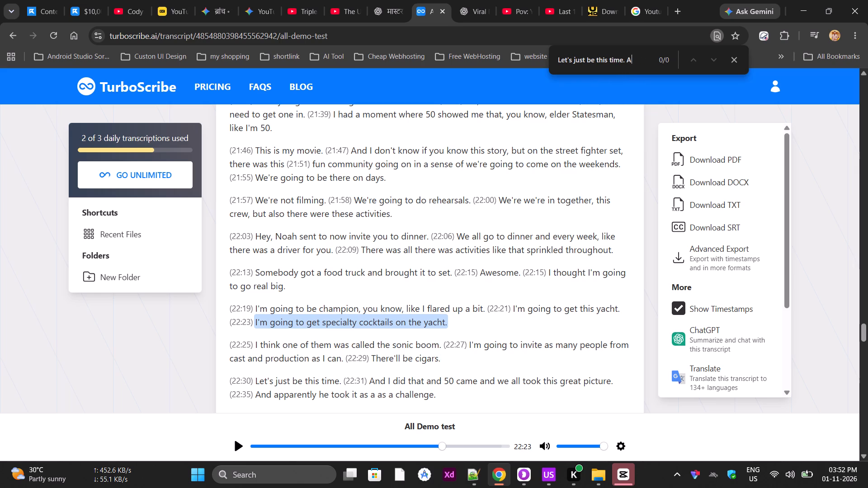
{"action": "key", "text": "BackSpace"}
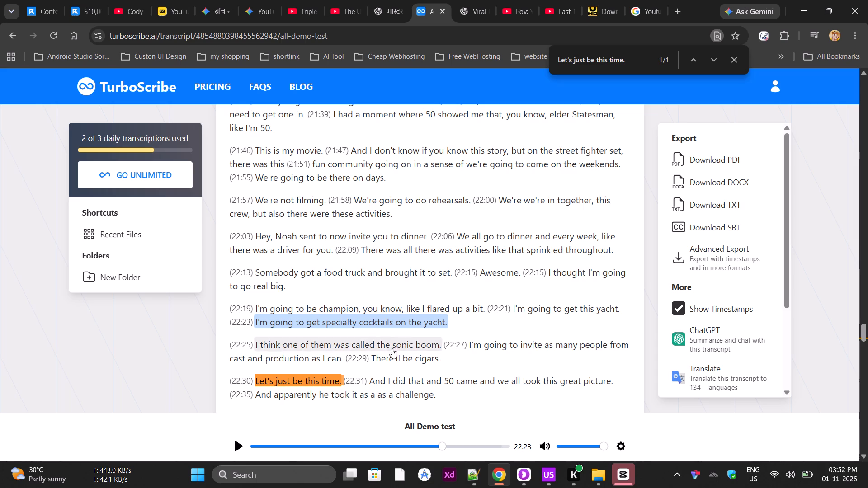
Play the transcript audio from the 22:30 line "Let's just be this time." and pause it.
{"action": "scroll", "coordinate": [370, 313], "scroll_direction": "down", "scroll_amount": 3}
{"action": "left_click", "coordinate": [278, 211]}
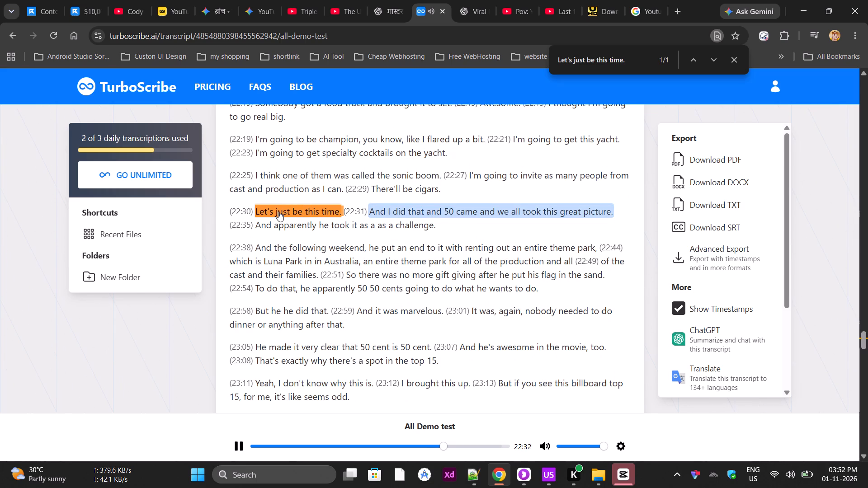
{"action": "left_click", "coordinate": [278, 211]}
{"action": "key", "text": "space"}
{"action": "scroll", "coordinate": [292, 261], "scroll_direction": "up", "scroll_amount": 4}
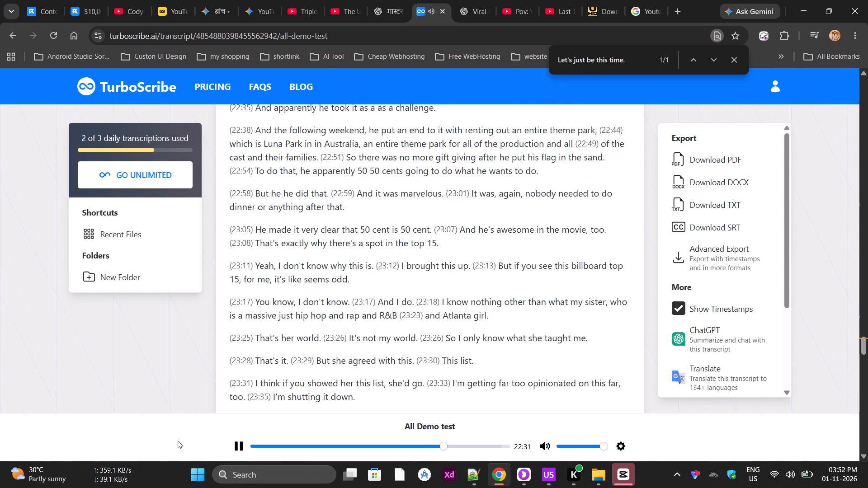
{"action": "left_click", "coordinate": [237, 449]}
In CapCut, play the remaining footage from the cut at 00:50:55:03 to check where the "just be this time" line begins.
{"action": "key", "text": "alt+Tab"}
{"action": "key", "text": "space"}
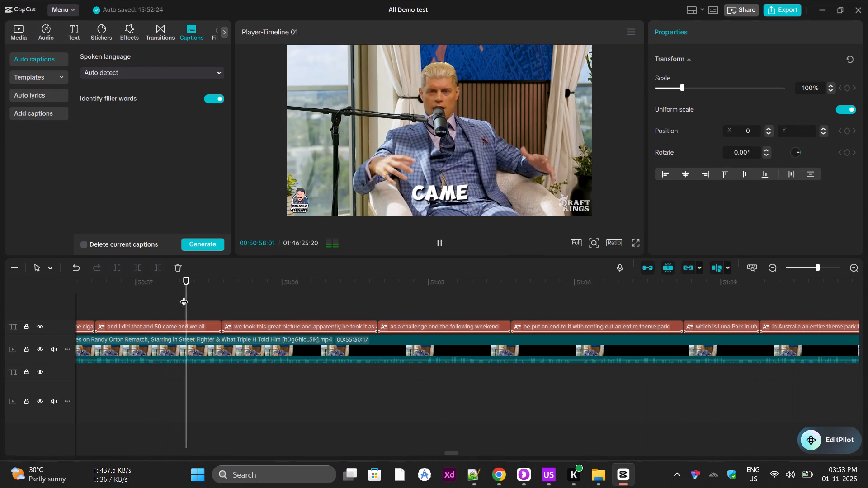
{"action": "key", "text": "space"}
{"action": "left_click_drag", "start_coordinate": [132, 284], "coordinate": [229, 273]}
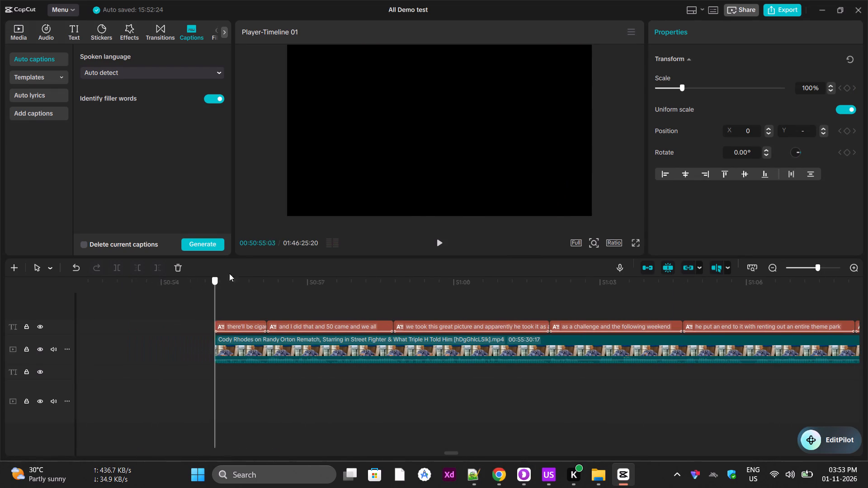
{"action": "left_click_drag", "start_coordinate": [229, 273], "coordinate": [213, 264]}
{"action": "key", "text": "space"}
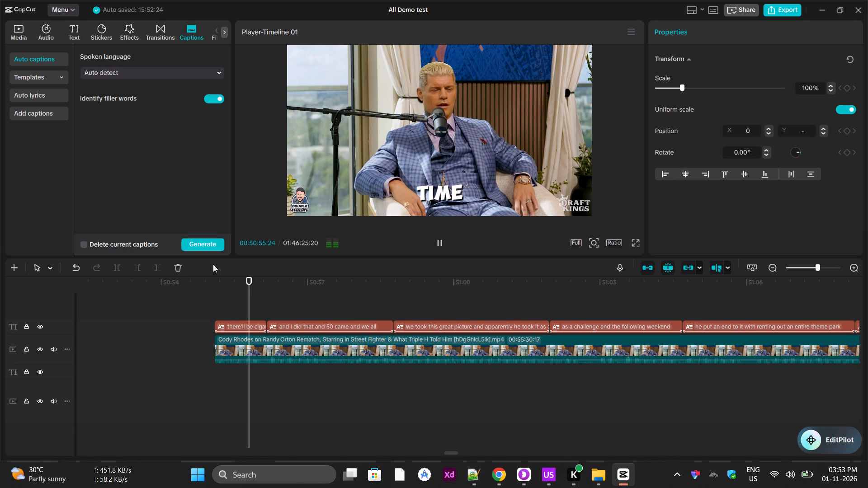
{"action": "key", "text": "space"}
{"action": "left_click", "coordinate": [210, 286]}
{"action": "key", "text": "space"}
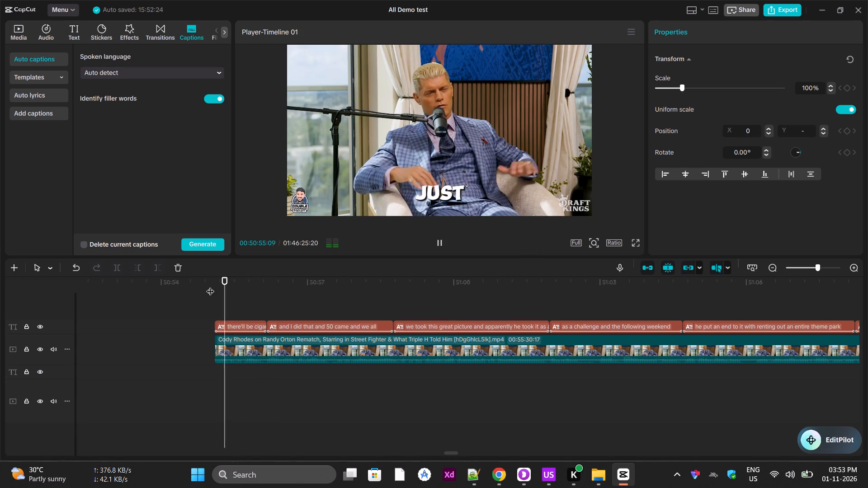
{"action": "key", "text": "space"}
{"action": "key", "text": "alt+Tab"}
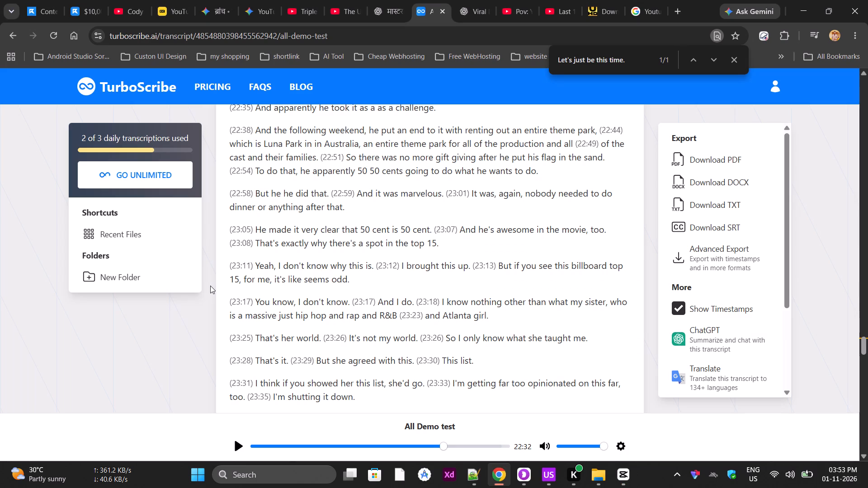
{"action": "key", "text": "alt+Tab"}
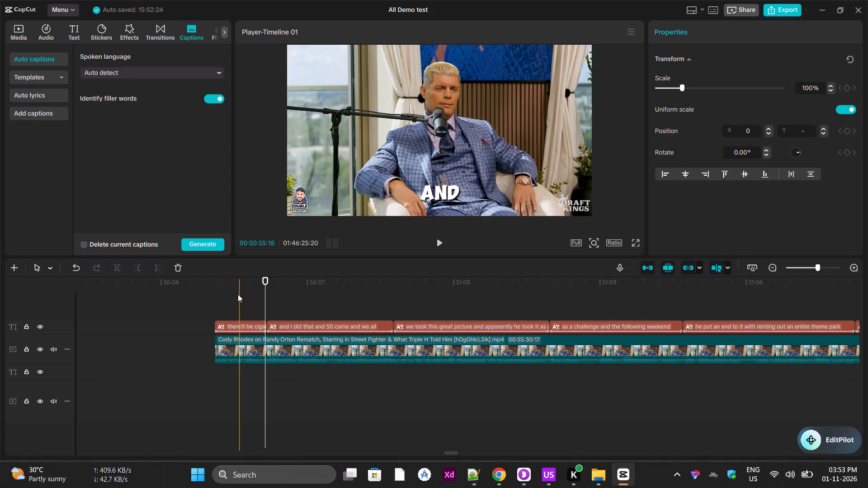
{"action": "left_click", "coordinate": [216, 285]}
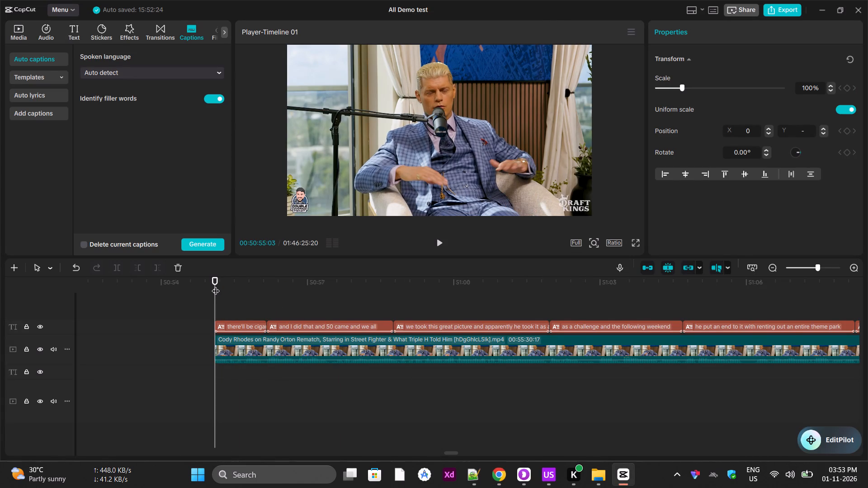
Return to the TurboScribe transcript in Chrome, find the 22:30 line "Let's just be this time." again and replay its audio.
{"action": "key", "text": "alt+Tab"}
{"action": "left_click", "coordinate": [634, 52]}
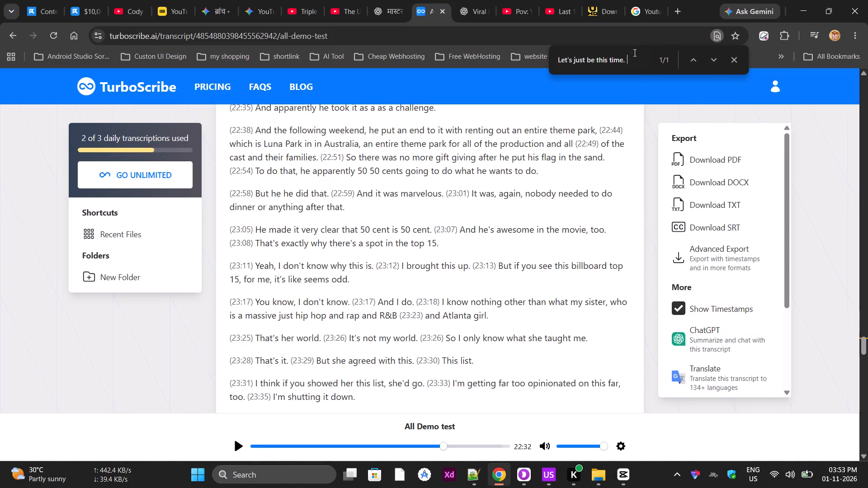
{"action": "left_click", "coordinate": [641, 71]}
{"action": "left_click", "coordinate": [633, 61]}
{"action": "left_click", "coordinate": [716, 62]}
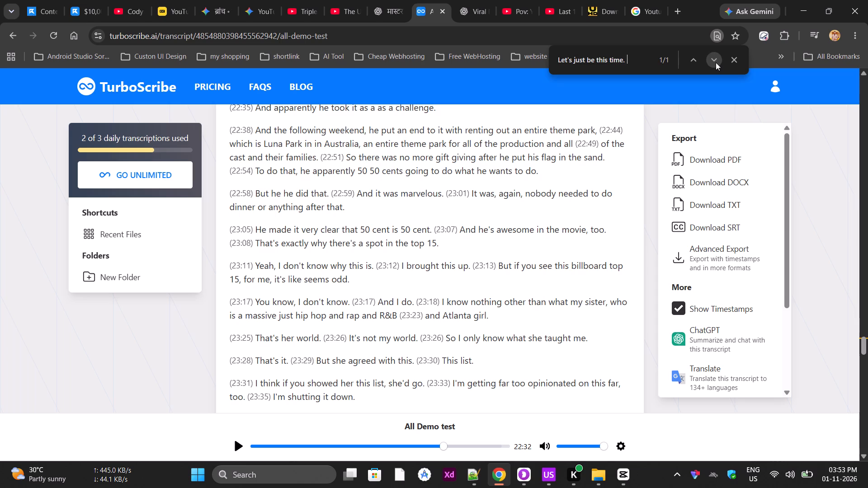
{"action": "left_click", "coordinate": [716, 62]}
{"action": "scroll", "coordinate": [357, 290], "scroll_direction": "down", "scroll_amount": 12}
{"action": "scroll", "coordinate": [392, 326], "scroll_direction": "up", "scroll_amount": 10}
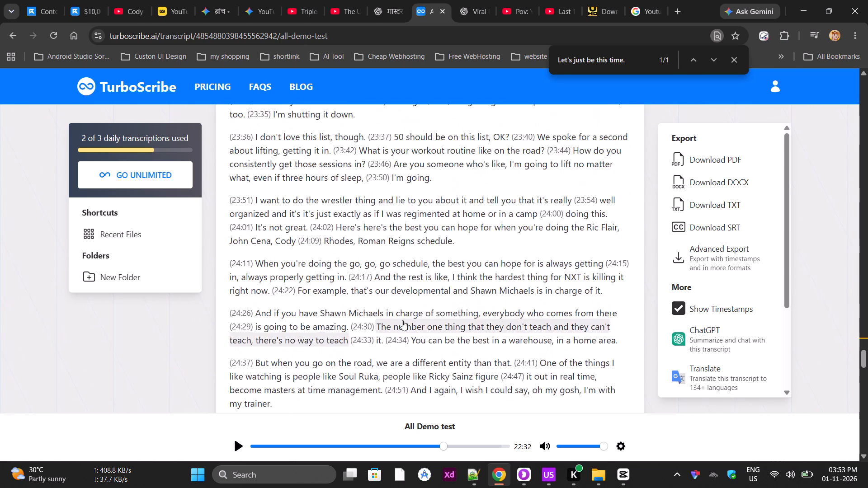
{"action": "scroll", "coordinate": [402, 320], "scroll_direction": "up", "scroll_amount": 8}
{"action": "scroll", "coordinate": [407, 319], "scroll_direction": "down", "scroll_amount": 4}
{"action": "left_click", "coordinate": [284, 206]}
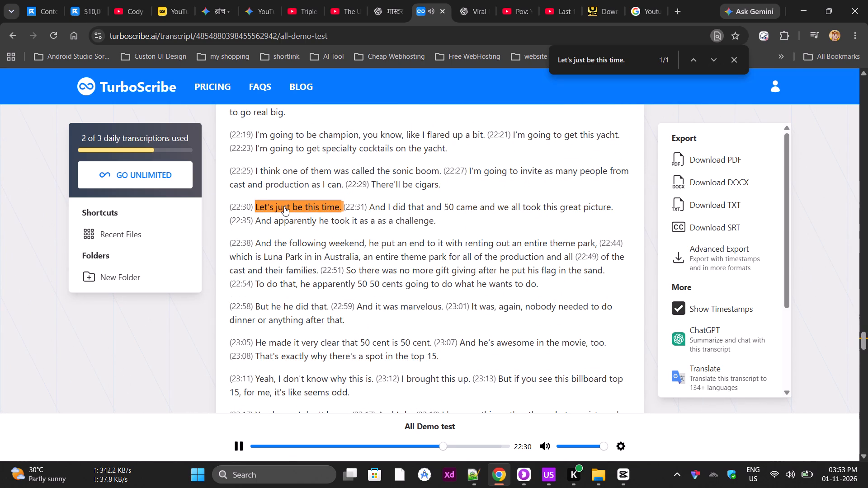
{"action": "left_click", "coordinate": [284, 206]}
{"action": "key", "text": "space"}
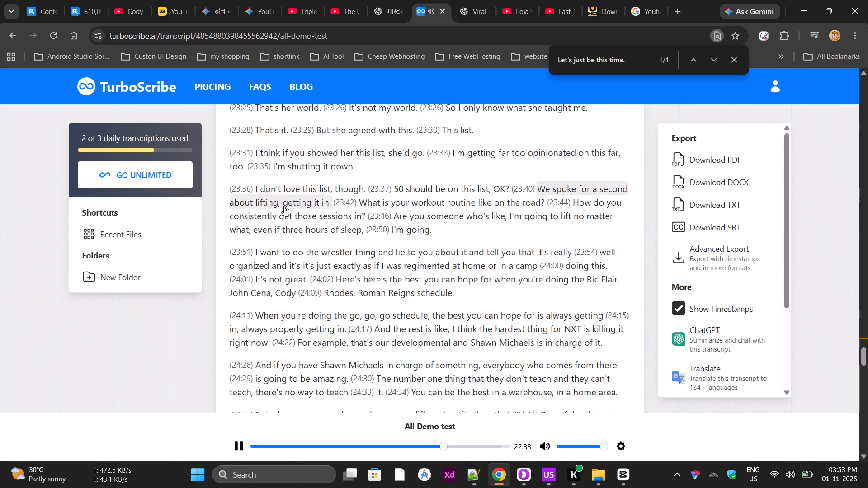
{"action": "scroll", "coordinate": [287, 209], "scroll_direction": "up", "scroll_amount": 5}
{"action": "left_click", "coordinate": [274, 145]}
{"action": "left_click", "coordinate": [240, 148]}
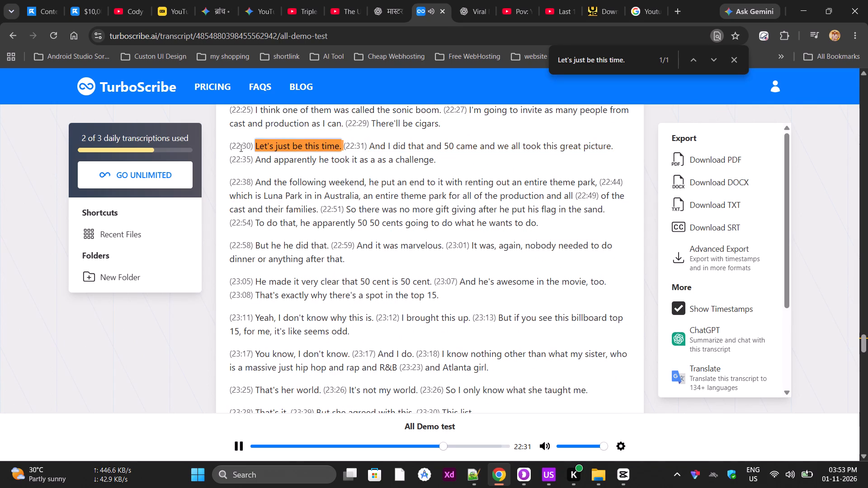
{"action": "left_click", "coordinate": [300, 140]}
{"action": "left_click", "coordinate": [232, 444]}
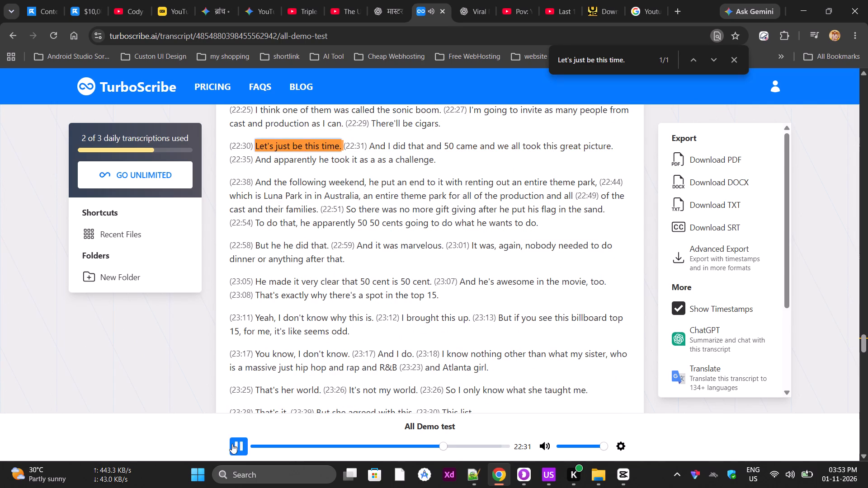
In CapCut, replay the footage around the 00:50:55:03 cut, comparing the spoken words with the cigars caption and the transcript's 22:30 line.
{"action": "key", "text": "alt+Tab"}
{"action": "key", "text": "space"}
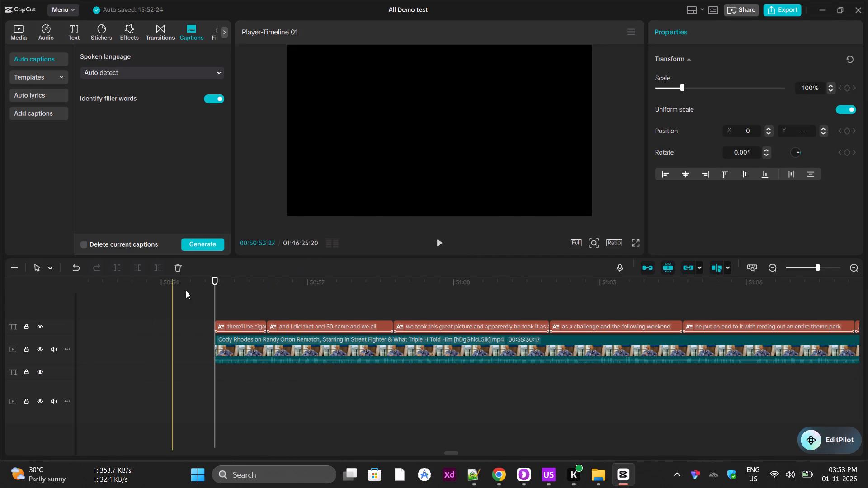
{"action": "left_click", "coordinate": [189, 288]}
{"action": "left_click", "coordinate": [207, 284]}
{"action": "key", "text": "space"}
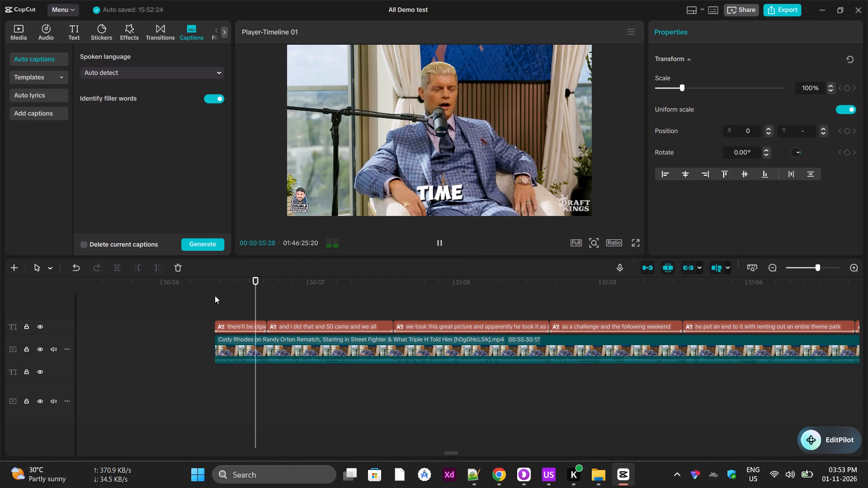
{"action": "left_click", "coordinate": [215, 296]}
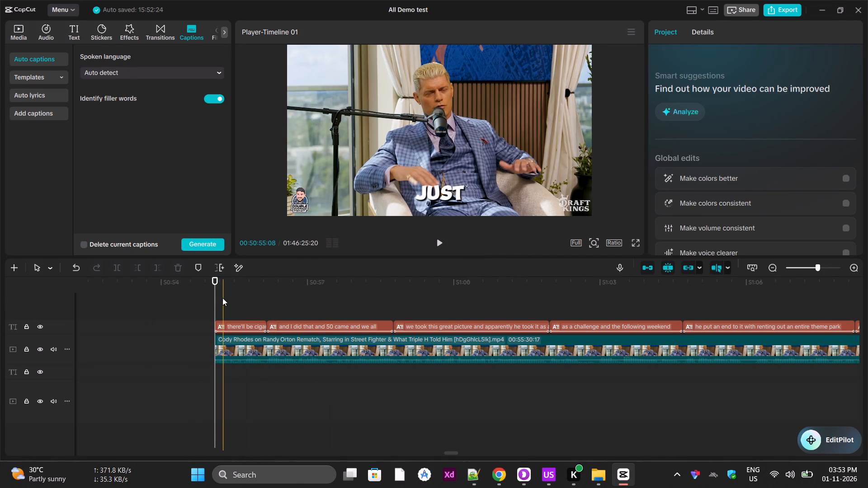
{"action": "key", "text": "alt+Tab"}
{"action": "key", "text": "alt+Tab"}
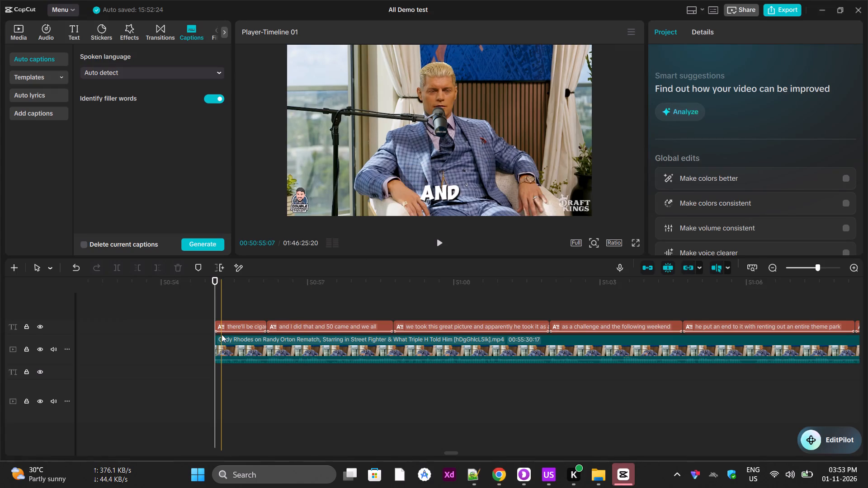
{"action": "scroll", "coordinate": [222, 337], "scroll_direction": "up", "scroll_amount": 15, "text": "ctrl"}
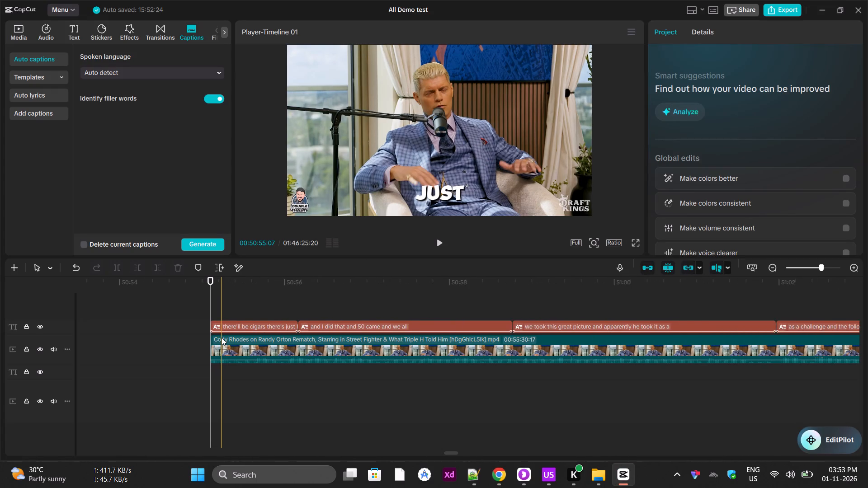
{"action": "scroll", "coordinate": [222, 338], "scroll_direction": "up", "scroll_amount": 4, "text": "ctrl"}
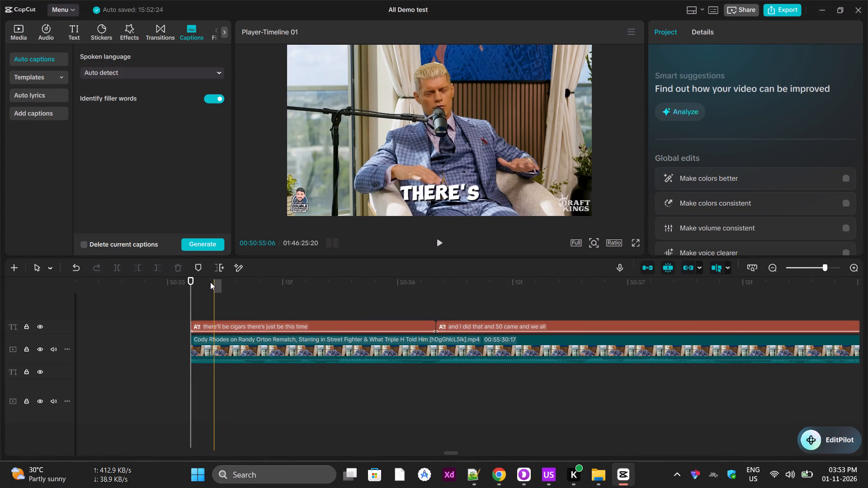
{"action": "left_click", "coordinate": [210, 282]}
{"action": "key", "text": "space"}
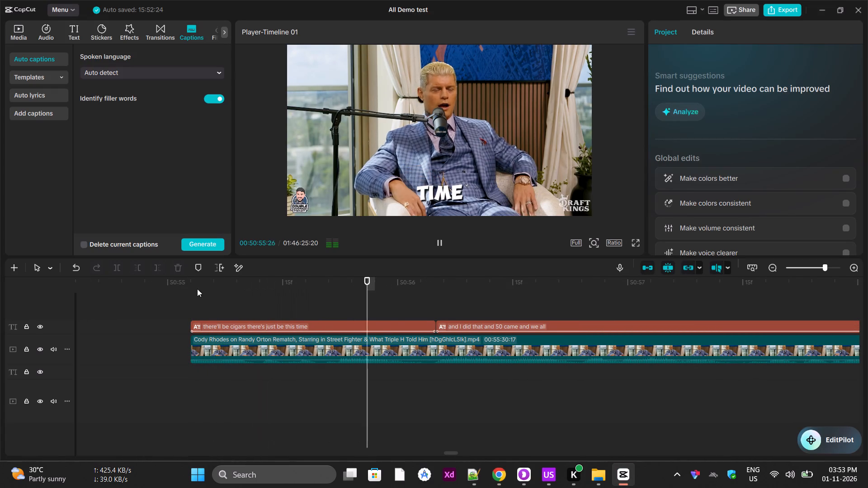
{"action": "left_click", "coordinate": [189, 295]}
{"action": "key", "text": "space"}
{"action": "left_click", "coordinate": [173, 289]}
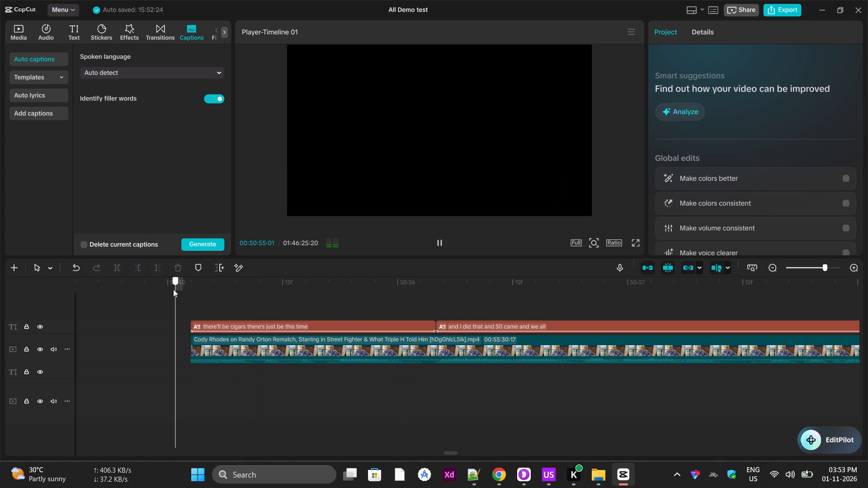
{"action": "key", "text": "space"}
{"action": "key", "text": "space"}
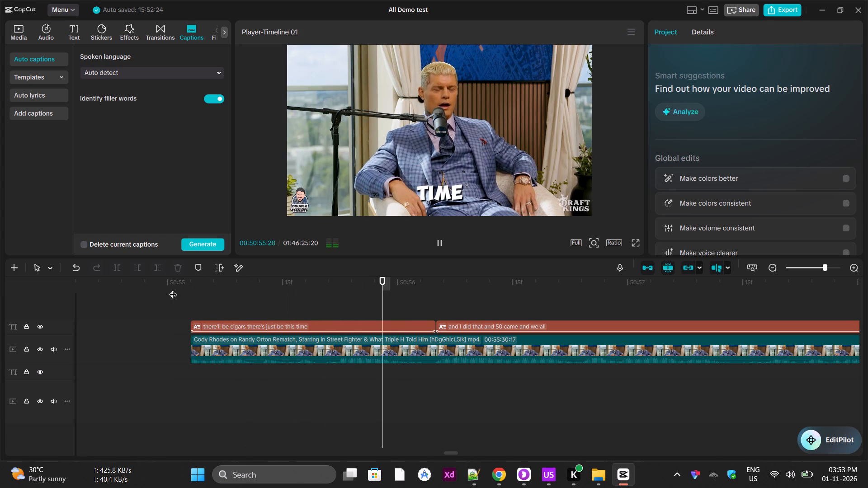
{"action": "key", "text": "space"}
{"action": "key", "text": "alt+Tab"}
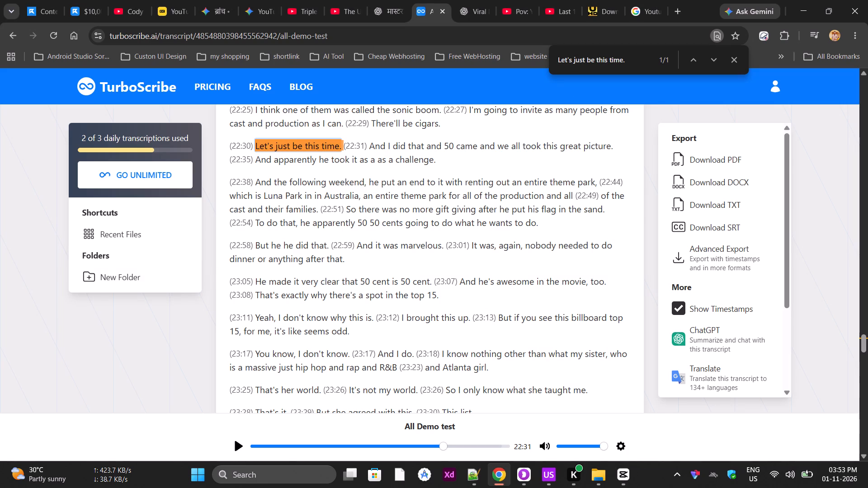
{"action": "key", "text": "alt+Tab"}
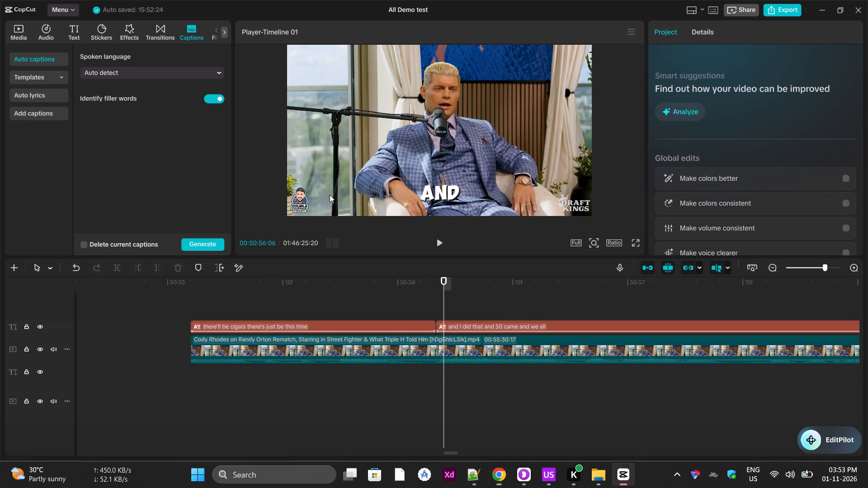
{"action": "left_click", "coordinate": [218, 327]}
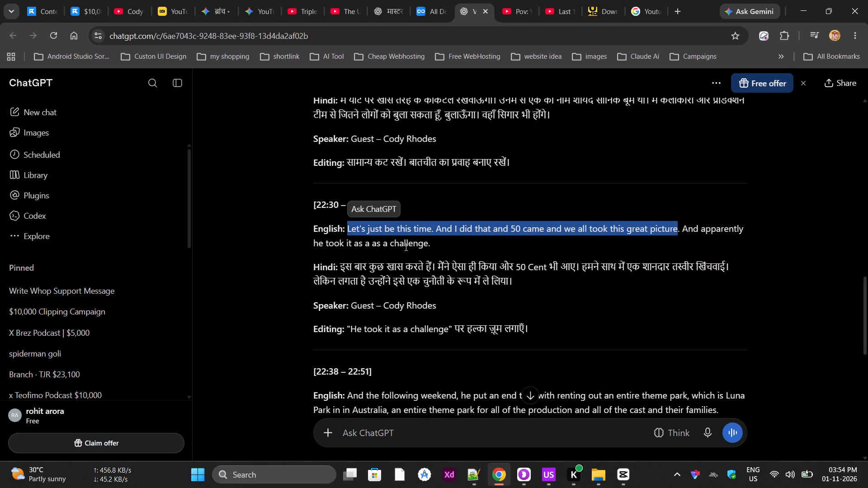
{"action": "key", "text": "alt+Tab"}
{"action": "key", "text": "space"}
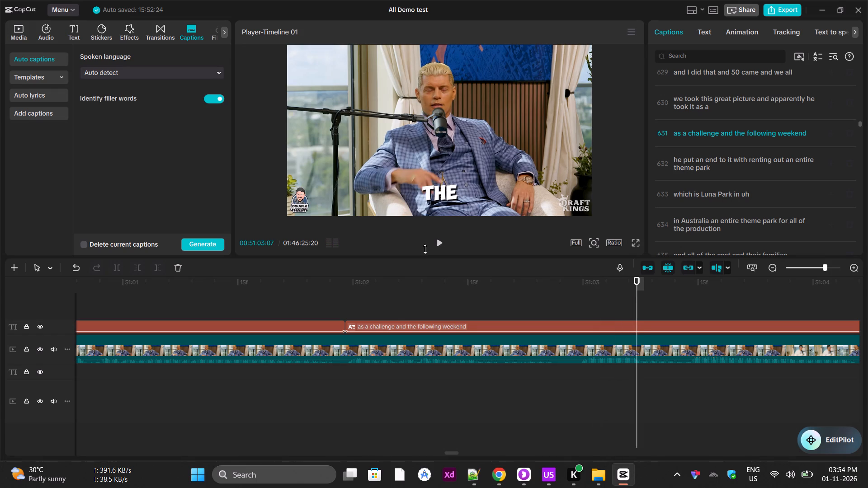
Read ChatGPT's 22:38–22:51 passage from "And the following weekend" and play the matching footage in CapCut past "their families".
{"action": "key", "text": "alt+Tab"}
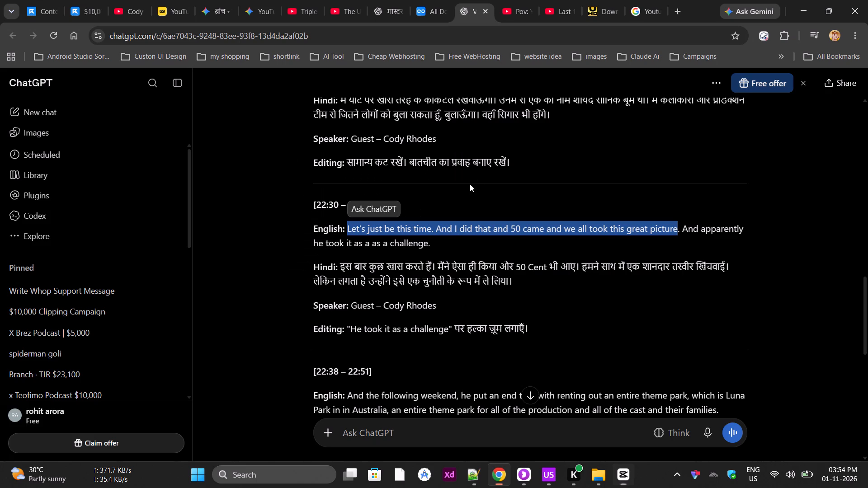
{"action": "scroll", "coordinate": [412, 265], "scroll_direction": "down", "scroll_amount": 2}
{"action": "left_click_drag", "start_coordinate": [349, 281], "coordinate": [370, 282]}
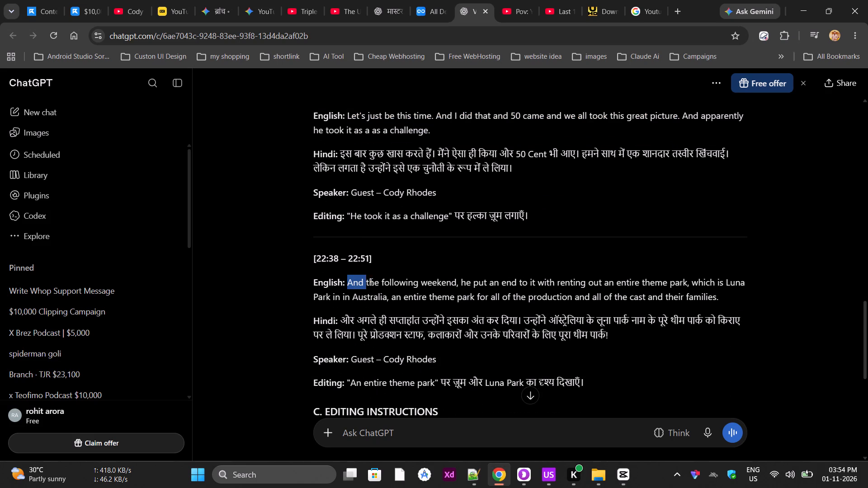
{"action": "left_click_drag", "start_coordinate": [370, 282], "coordinate": [465, 280]}
{"action": "scroll", "coordinate": [482, 248], "scroll_direction": "down", "scroll_amount": 2}
{"action": "key", "text": "alt+Tab"}
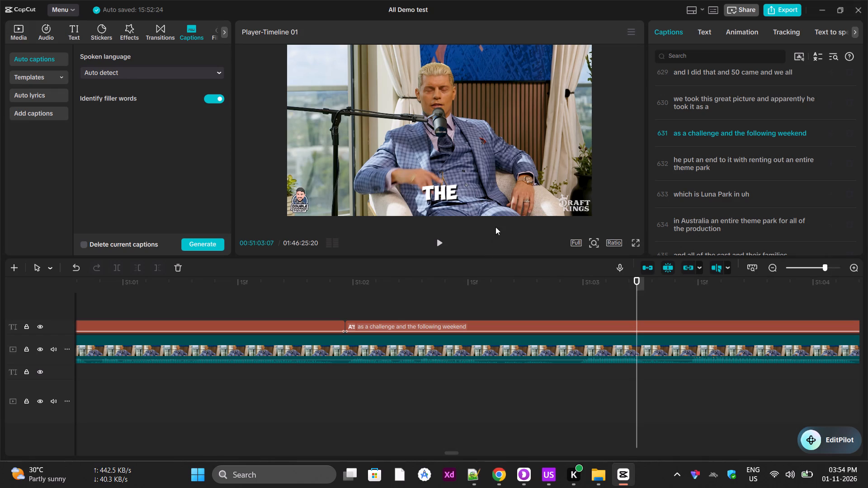
{"action": "key", "text": "space"}
{"action": "key", "text": "alt+Tab"}
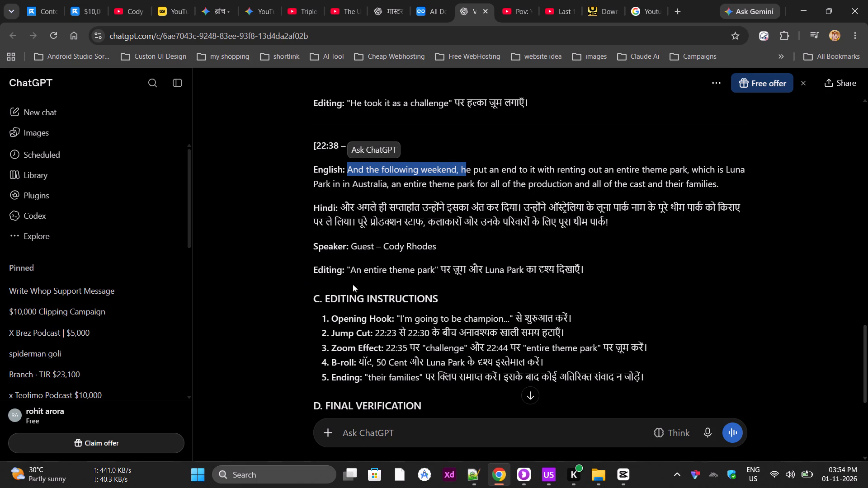
{"action": "key", "text": "space"}
{"action": "key", "text": "alt+Tab"}
{"action": "key", "text": "space"}
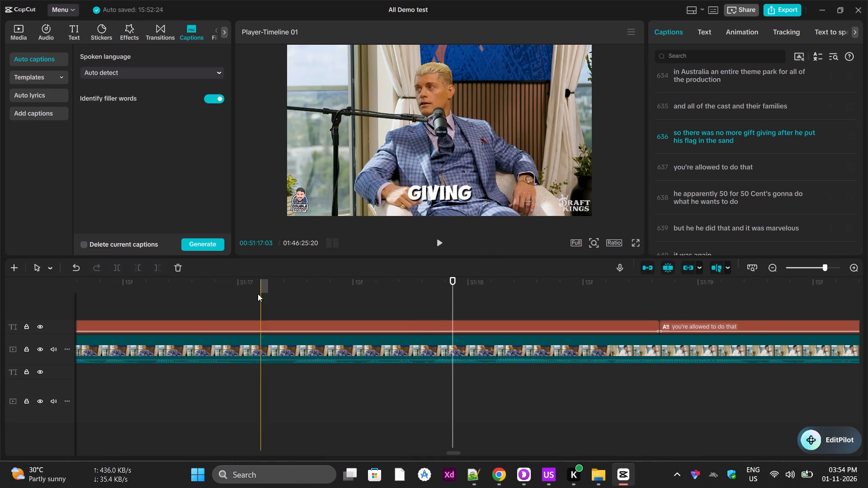
Go back to the "families" caption in the footage and check the ending word in ChatGPT's 22:38–22:51 passage and editing instructions.
{"action": "left_click_drag", "start_coordinate": [255, 294], "coordinate": [116, 290]}
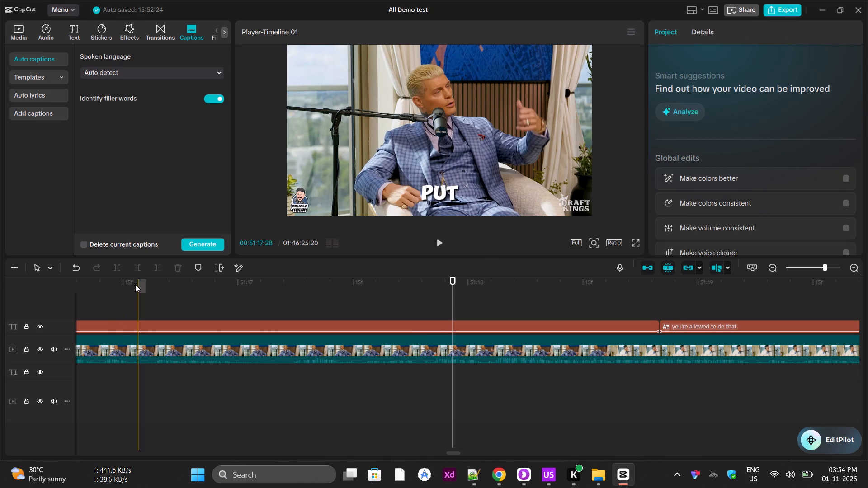
{"action": "left_click_drag", "start_coordinate": [135, 284], "coordinate": [67, 286]}
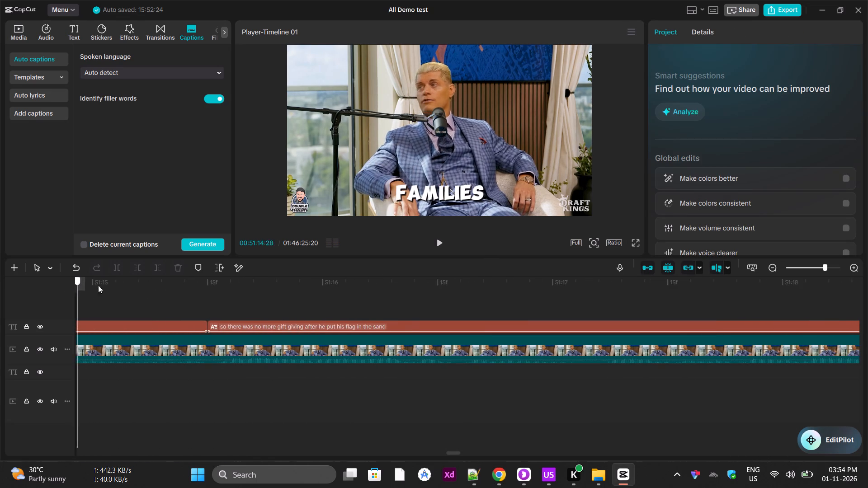
{"action": "left_click", "coordinate": [154, 278]}
{"action": "key", "text": "alt+Tab"}
{"action": "scroll", "coordinate": [415, 239], "scroll_direction": "up", "scroll_amount": 2}
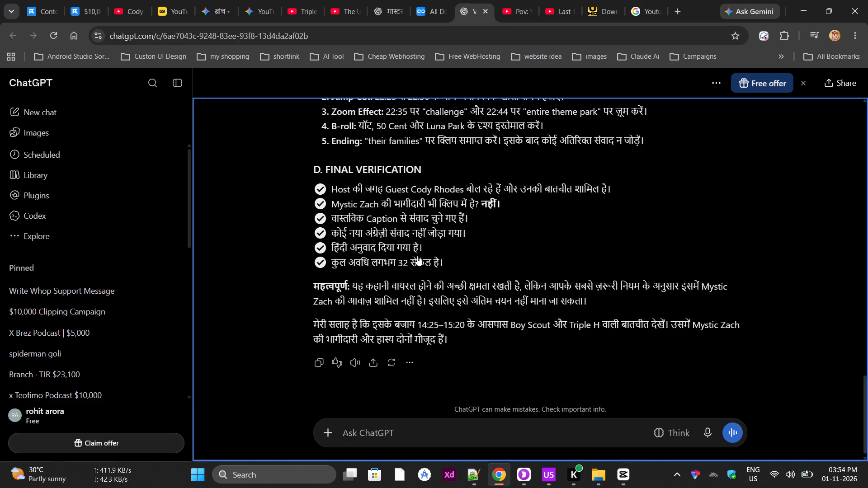
{"action": "scroll", "coordinate": [417, 256], "scroll_direction": "up", "scroll_amount": 2}
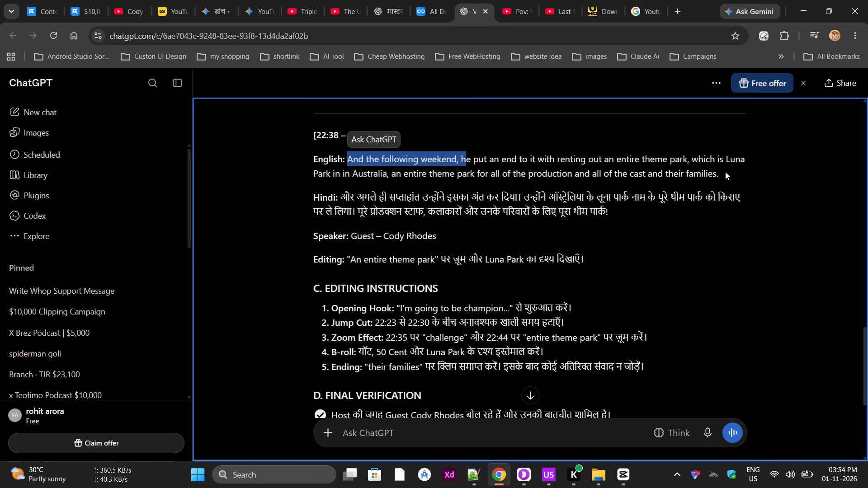
{"action": "double_click", "coordinate": [700, 174]}
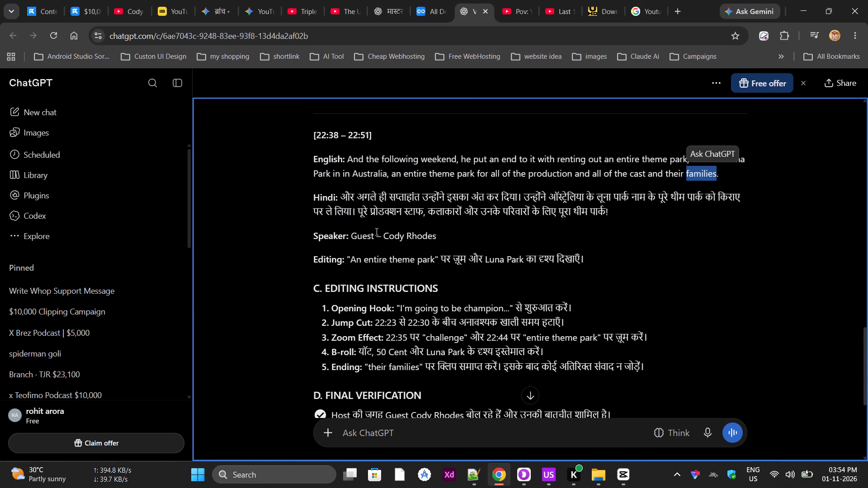
{"action": "scroll", "coordinate": [376, 231], "scroll_direction": "down", "scroll_amount": 1}
{"action": "scroll", "coordinate": [397, 327], "scroll_direction": "down", "scroll_amount": 3}
{"action": "scroll", "coordinate": [409, 344], "scroll_direction": "up", "scroll_amount": 4}
In CapCut, split the video clip at 00:51:15:15, where the "so there was no more gift giving" caption begins.
{"action": "key", "text": "alt+Tab"}
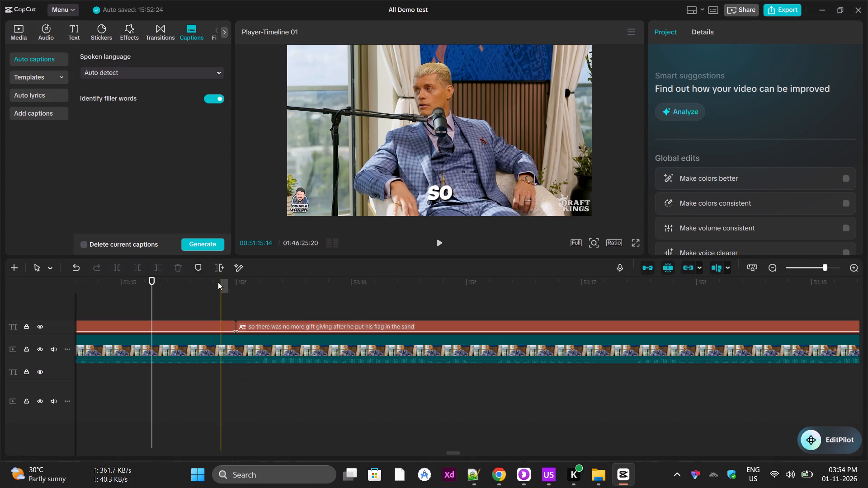
{"action": "left_click", "coordinate": [172, 291]}
{"action": "key", "text": "Right"}
{"action": "key", "text": "Right"}
{"action": "key", "text": "Right"}
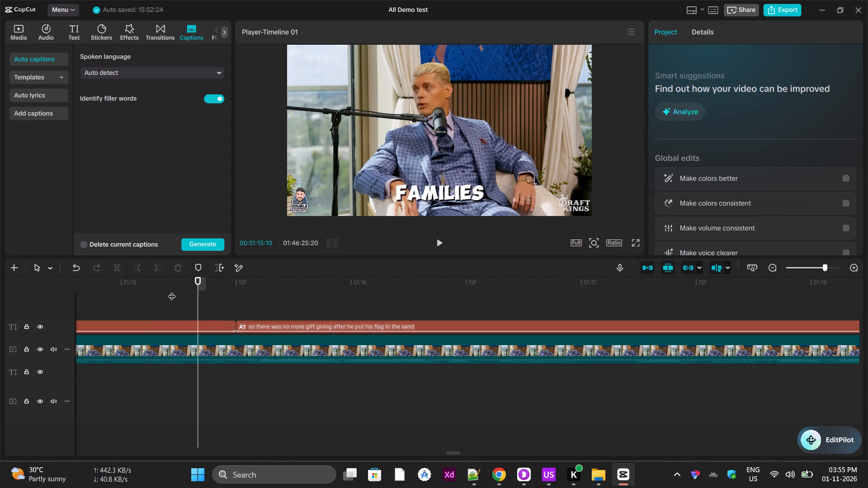
{"action": "key", "text": "Right"}
{"action": "key", "text": "Right"}
{"action": "key", "text": "Right"}
{"action": "key", "text": "Right"}
{"action": "key", "text": "Right"}
{"action": "key", "text": "Right"}
{"action": "key", "text": "Left"}
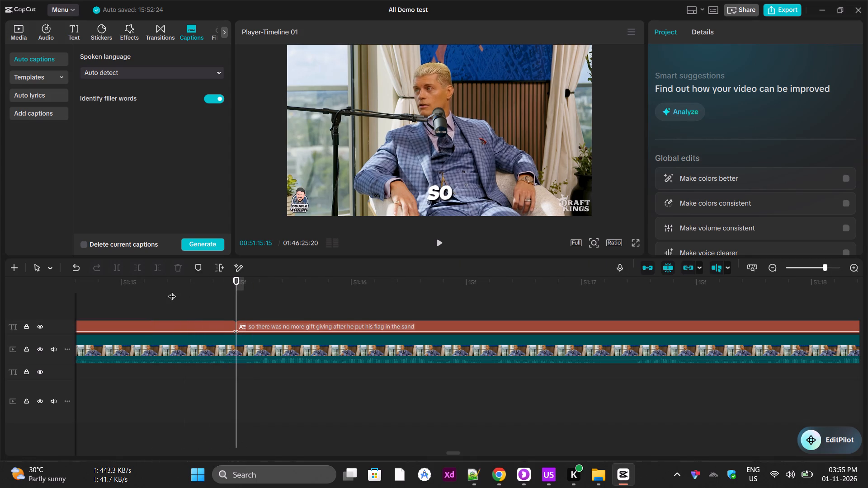
{"action": "scroll", "coordinate": [234, 344], "scroll_direction": "up", "scroll_amount": 11, "text": "ctrl"}
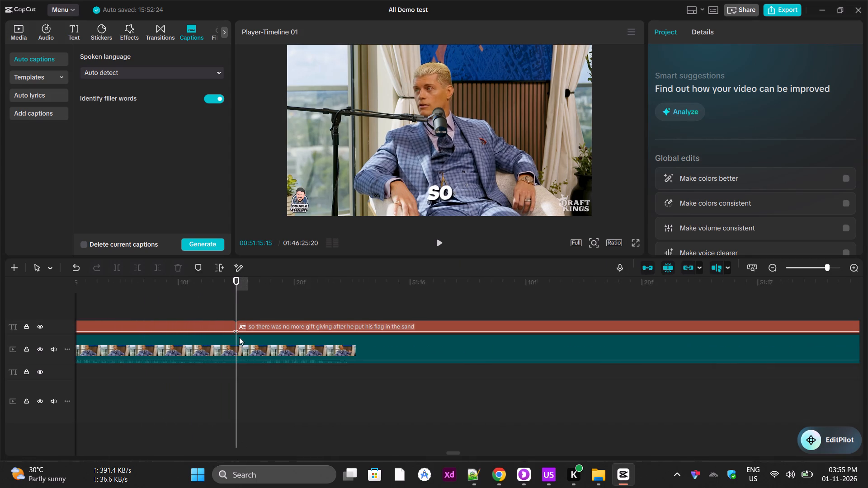
{"action": "left_click", "coordinate": [247, 350]}
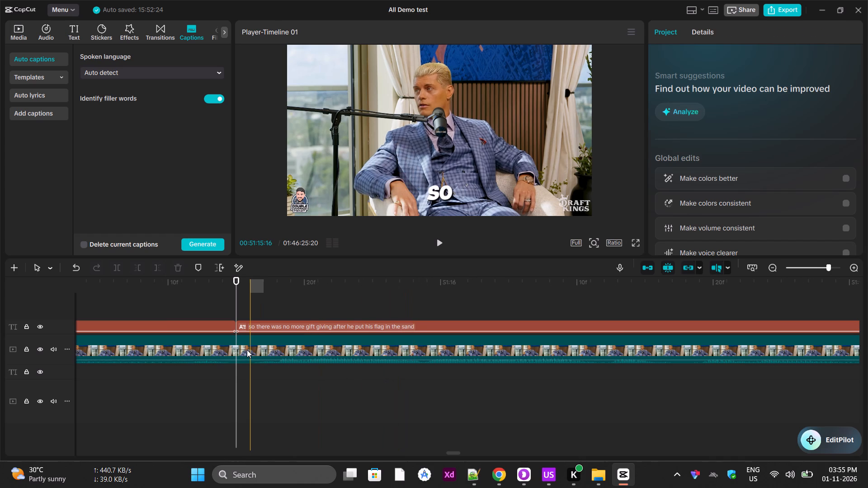
{"action": "left_click", "coordinate": [111, 265]}
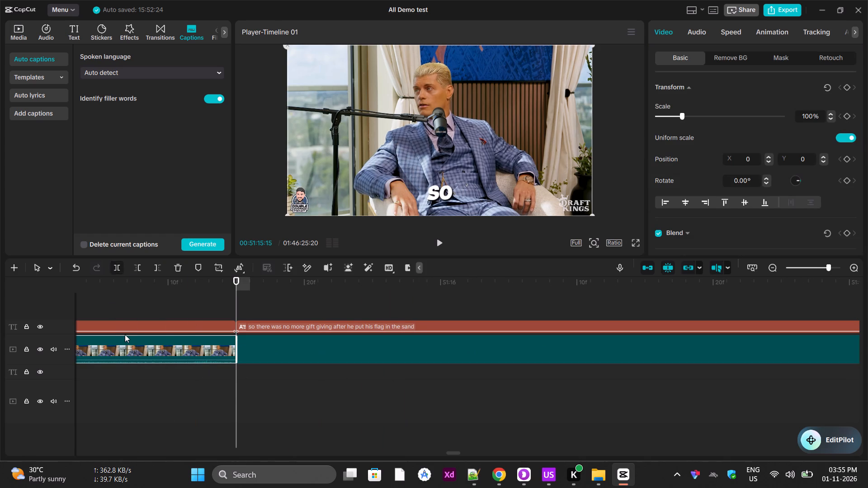
Move the segment from 00:50:55:03 to 00:51:15:15, together with its captions, down onto the lower video and caption tracks.
{"action": "scroll", "coordinate": [125, 334], "scroll_direction": "down", "scroll_amount": 5, "text": "ctrl"}
{"action": "scroll", "coordinate": [125, 334], "scroll_direction": "down", "scroll_amount": 17, "text": "ctrl"}
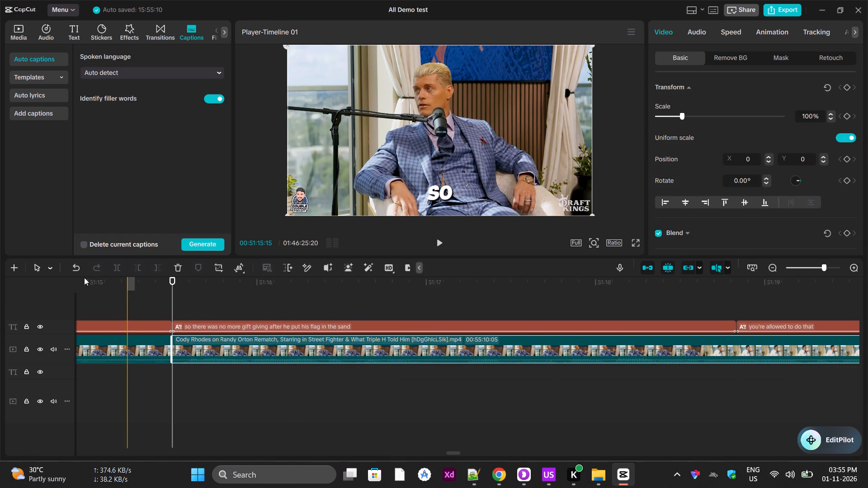
{"action": "left_click_drag", "start_coordinate": [92, 286], "coordinate": [63, 286]}
{"action": "scroll", "coordinate": [222, 332], "scroll_direction": "down", "scroll_amount": 5, "text": "ctrl"}
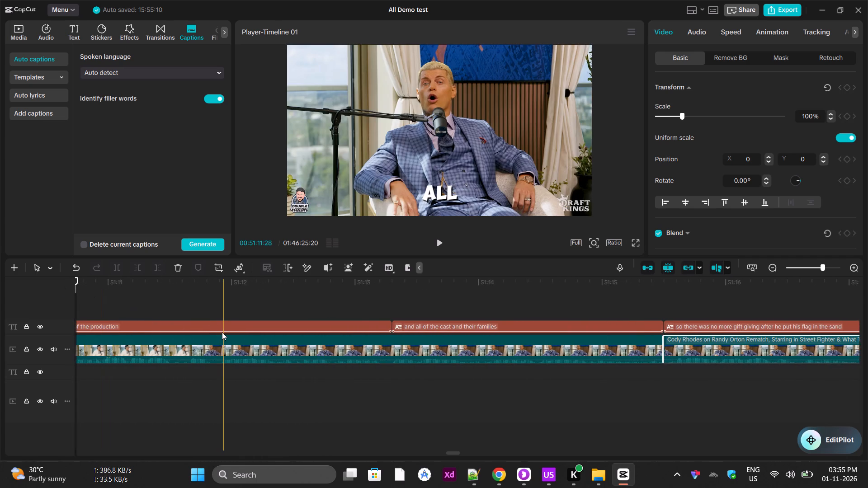
{"action": "scroll", "coordinate": [222, 332], "scroll_direction": "down", "scroll_amount": 5, "text": "ctrl"}
{"action": "left_click_drag", "start_coordinate": [84, 287], "coordinate": [69, 286]}
{"action": "left_click_drag", "start_coordinate": [90, 289], "coordinate": [71, 288]}
{"action": "scroll", "coordinate": [269, 345], "scroll_direction": "down", "scroll_amount": 11, "text": "ctrl"}
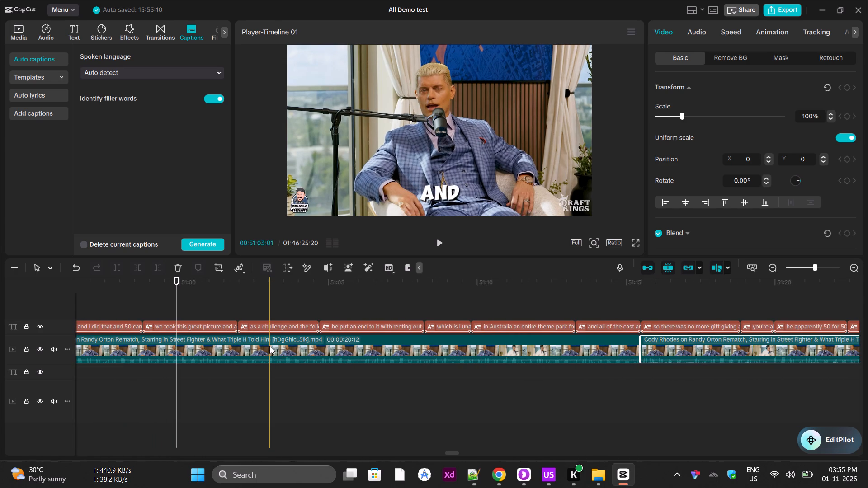
{"action": "left_click_drag", "start_coordinate": [93, 290], "coordinate": [70, 287]}
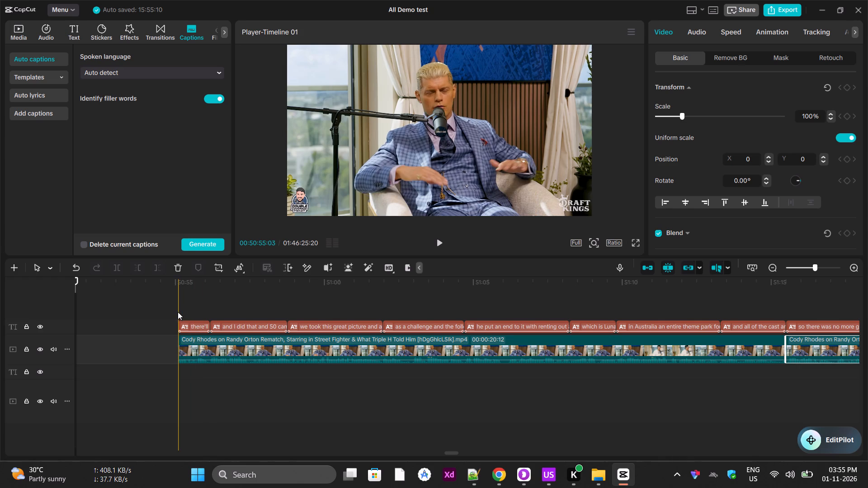
{"action": "left_click", "coordinate": [169, 306]}
{"action": "key", "text": "space"}
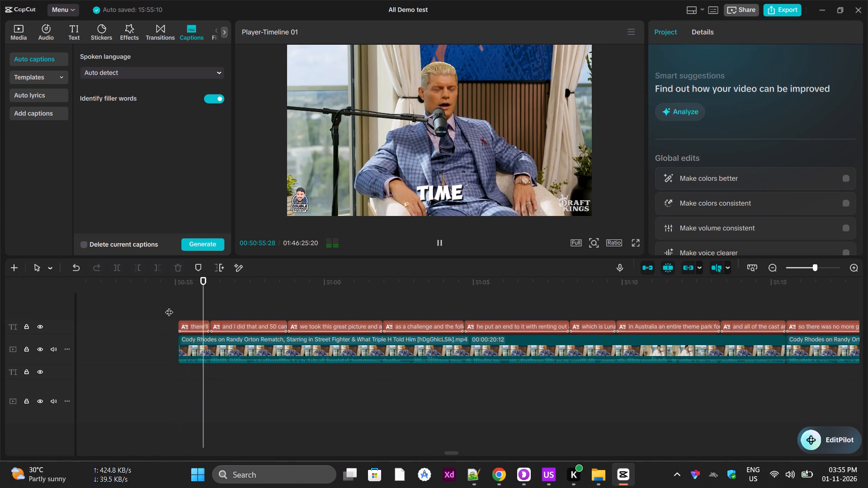
{"action": "key", "text": "space"}
{"action": "left_click_drag", "start_coordinate": [783, 390], "coordinate": [309, 317]}
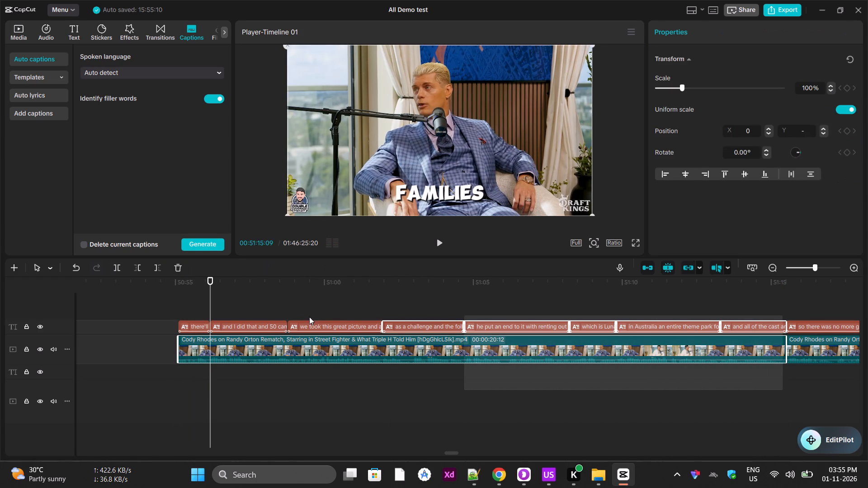
{"action": "left_click_drag", "start_coordinate": [309, 317], "coordinate": [161, 305]}
{"action": "left_click_drag", "start_coordinate": [199, 348], "coordinate": [280, 440]}
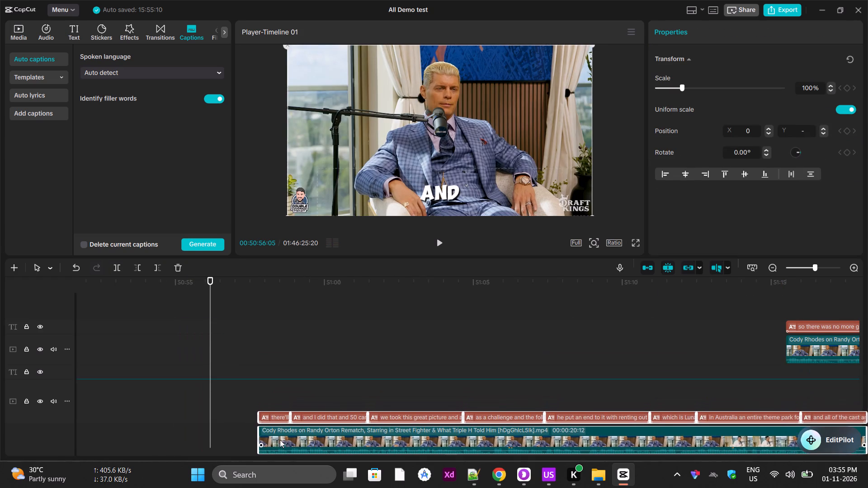
{"action": "left_click_drag", "start_coordinate": [280, 440], "coordinate": [194, 412]}
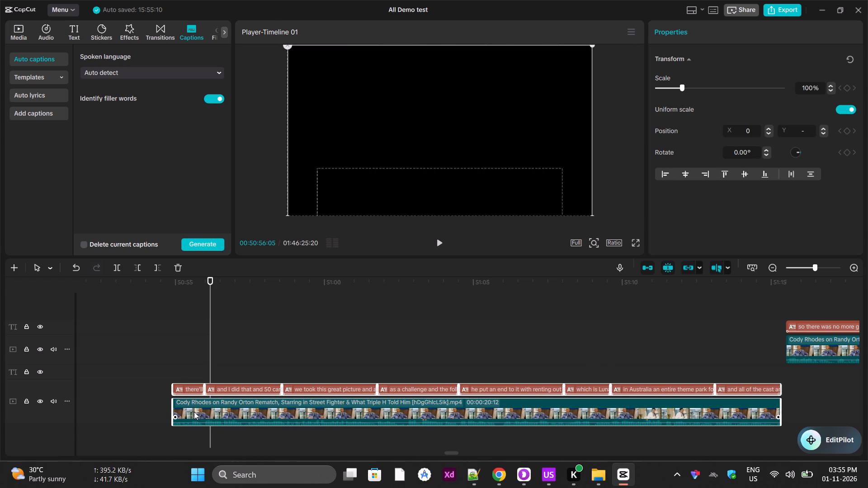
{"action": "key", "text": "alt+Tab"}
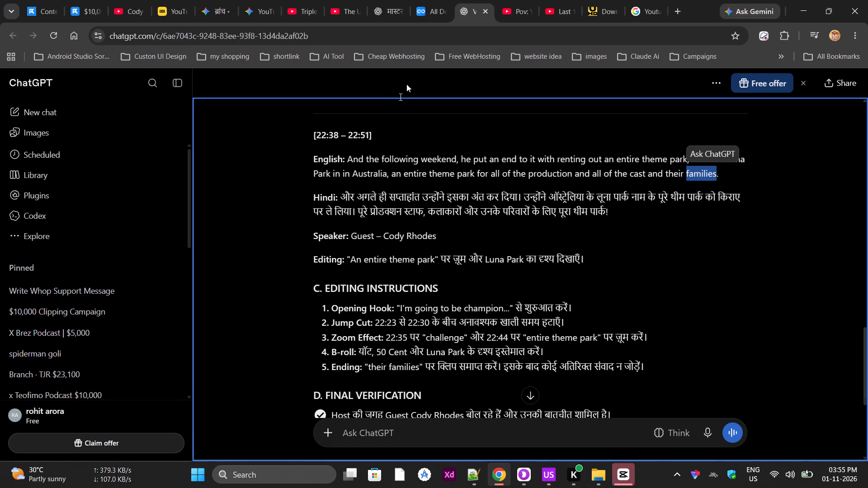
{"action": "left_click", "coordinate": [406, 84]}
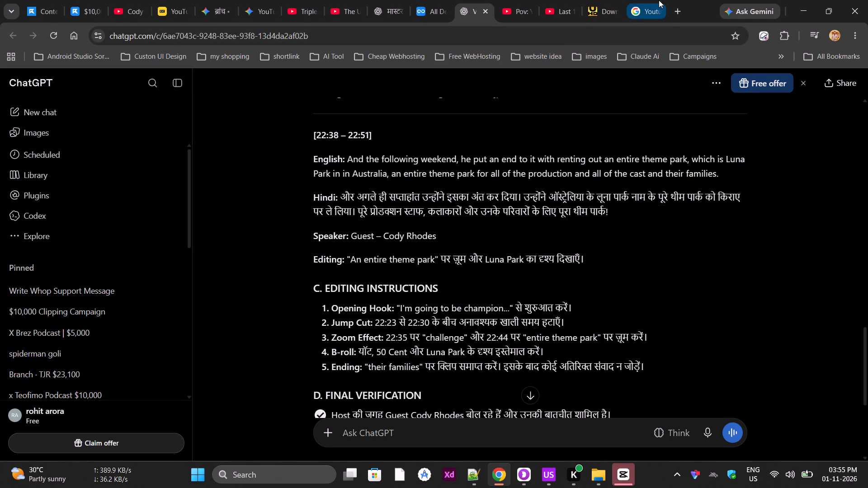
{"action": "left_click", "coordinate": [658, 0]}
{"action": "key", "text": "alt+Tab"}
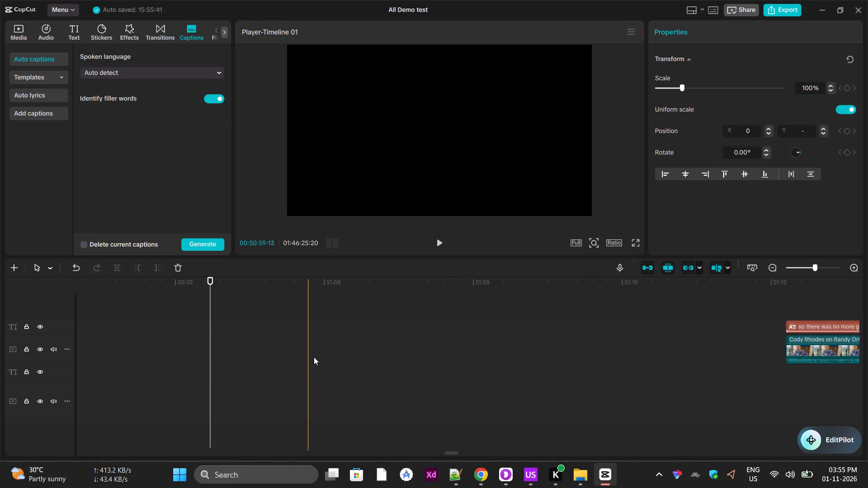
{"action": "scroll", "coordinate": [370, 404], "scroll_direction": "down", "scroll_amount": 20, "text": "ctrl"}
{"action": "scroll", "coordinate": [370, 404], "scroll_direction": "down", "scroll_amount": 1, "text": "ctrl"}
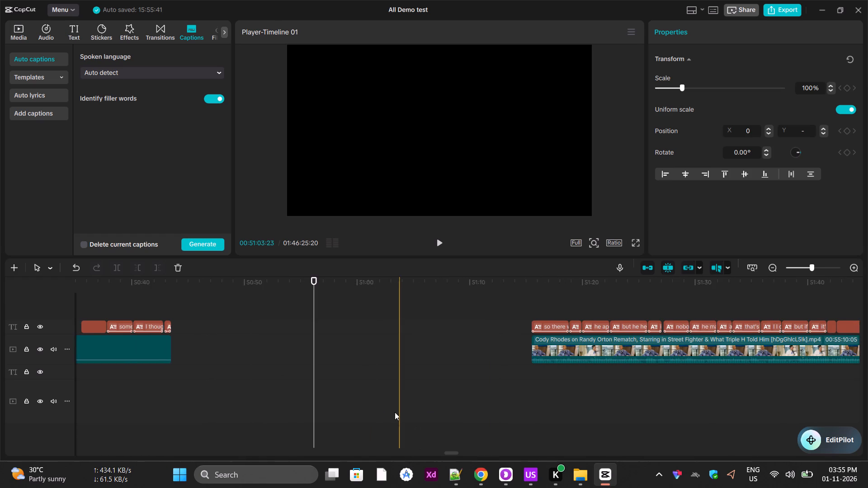
Delete all the leftover podcast footage and its captions from the upper tracks, keeping only the collected segments at the timeline's start.
{"action": "scroll", "coordinate": [292, 391], "scroll_direction": "down", "scroll_amount": 7, "text": "ctrl"}
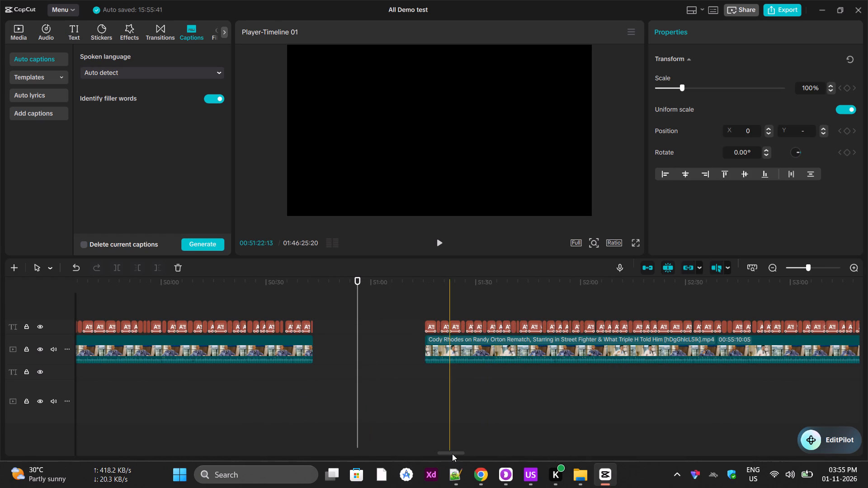
{"action": "left_click_drag", "start_coordinate": [452, 453], "coordinate": [46, 419]}
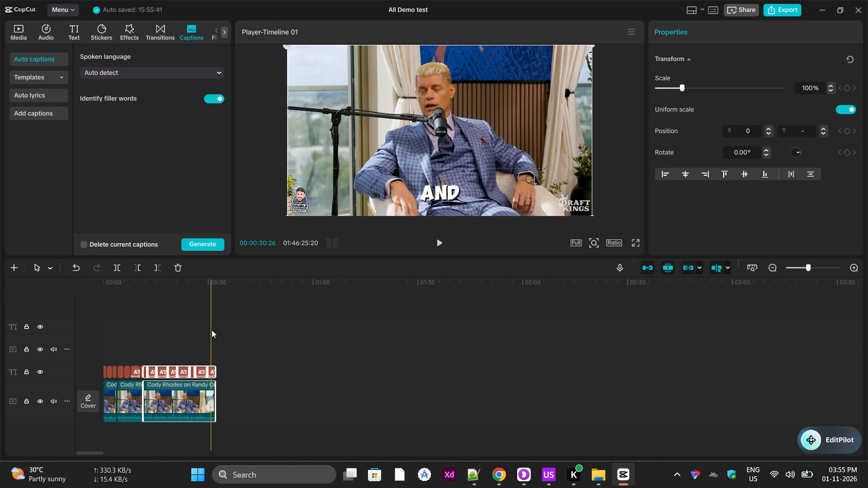
{"action": "scroll", "coordinate": [212, 337], "scroll_direction": "down", "scroll_amount": 20, "text": "ctrl"}
{"action": "scroll", "coordinate": [212, 337], "scroll_direction": "down", "scroll_amount": 18, "text": "ctrl"}
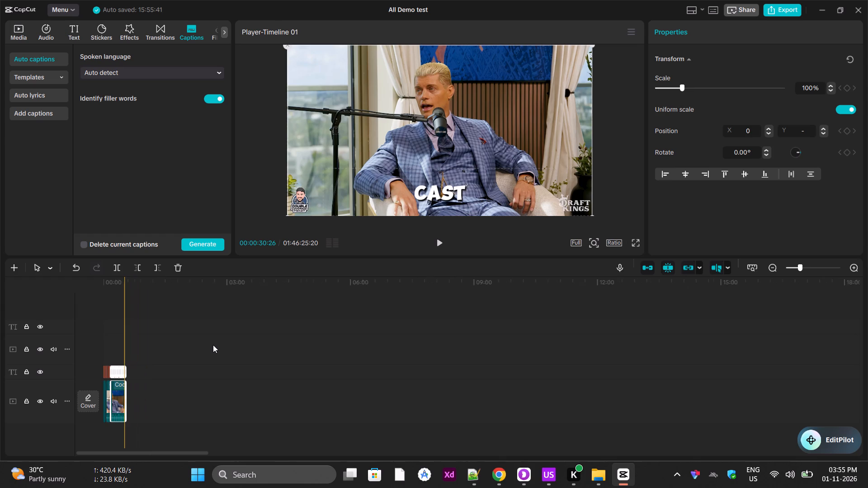
{"action": "scroll", "coordinate": [213, 345], "scroll_direction": "down", "scroll_amount": 20, "text": "ctrl"}
{"action": "scroll", "coordinate": [213, 345], "scroll_direction": "down", "scroll_amount": 20, "text": "ctrl"}
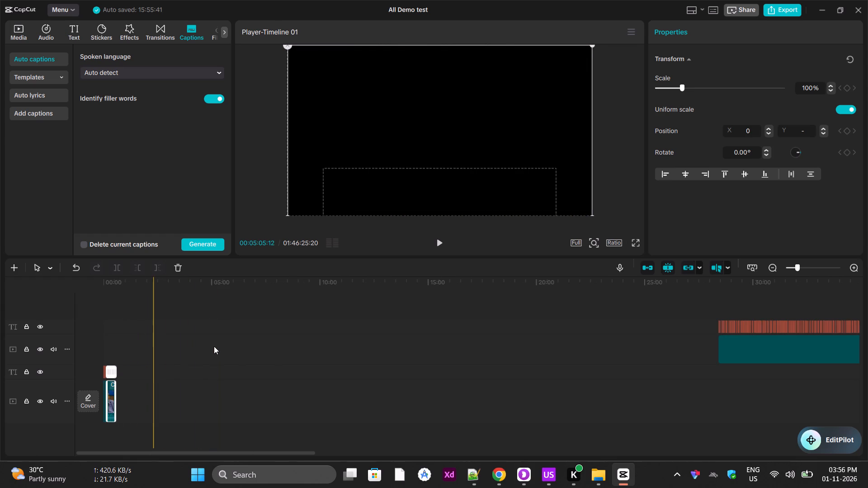
{"action": "scroll", "coordinate": [214, 346], "scroll_direction": "down", "scroll_amount": 18, "text": "ctrl"}
{"action": "scroll", "coordinate": [214, 346], "scroll_direction": "down", "scroll_amount": 6, "text": "ctrl"}
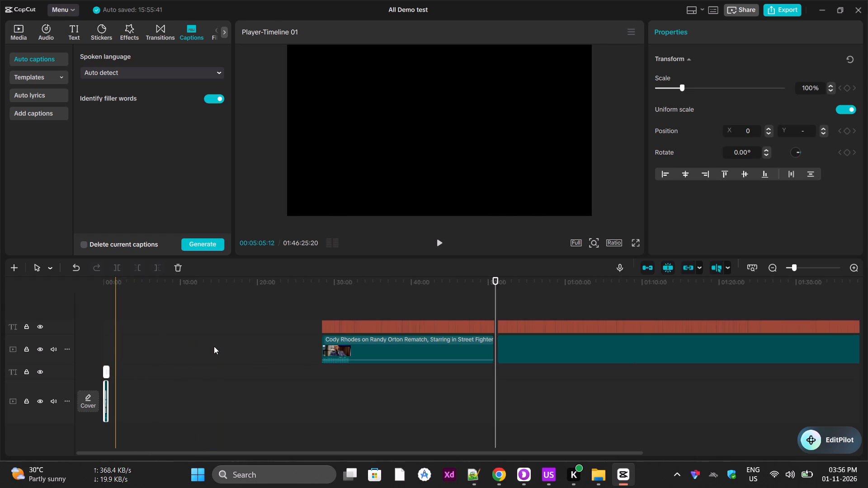
{"action": "scroll", "coordinate": [214, 346], "scroll_direction": "down", "scroll_amount": 12, "text": "ctrl"}
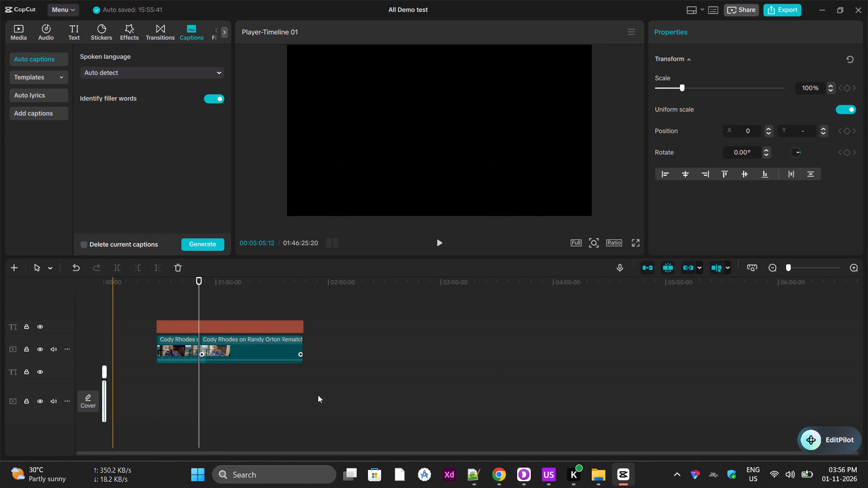
{"action": "left_click_drag", "start_coordinate": [341, 420], "coordinate": [146, 286]}
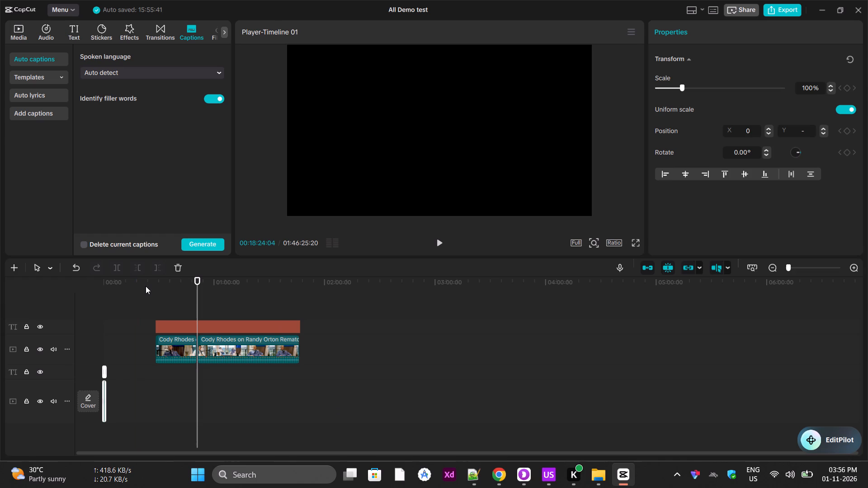
{"action": "left_click_drag", "start_coordinate": [146, 286], "coordinate": [146, 286]}
{"action": "left_click_drag", "start_coordinate": [315, 403], "coordinate": [152, 304]}
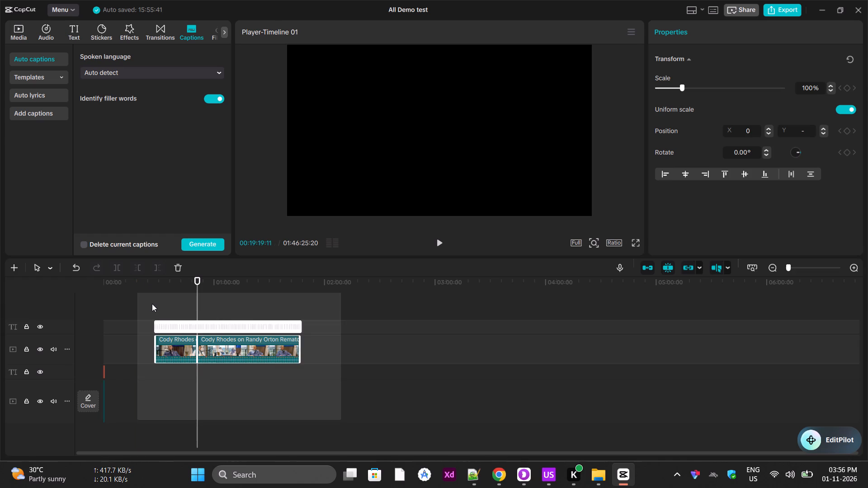
{"action": "left_click_drag", "start_coordinate": [152, 304], "coordinate": [149, 302]}
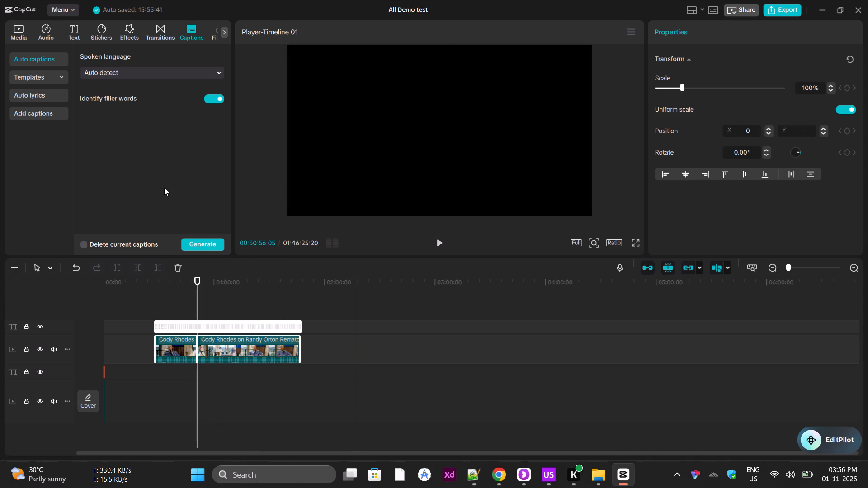
{"action": "key", "text": "Delete"}
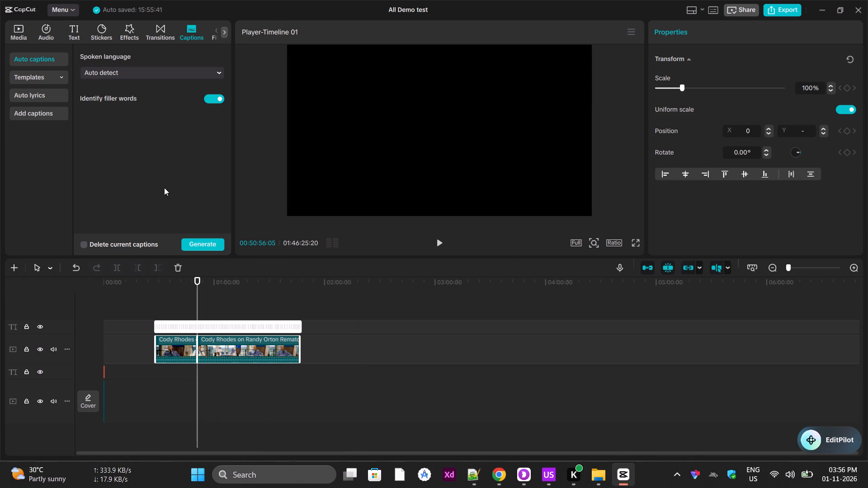